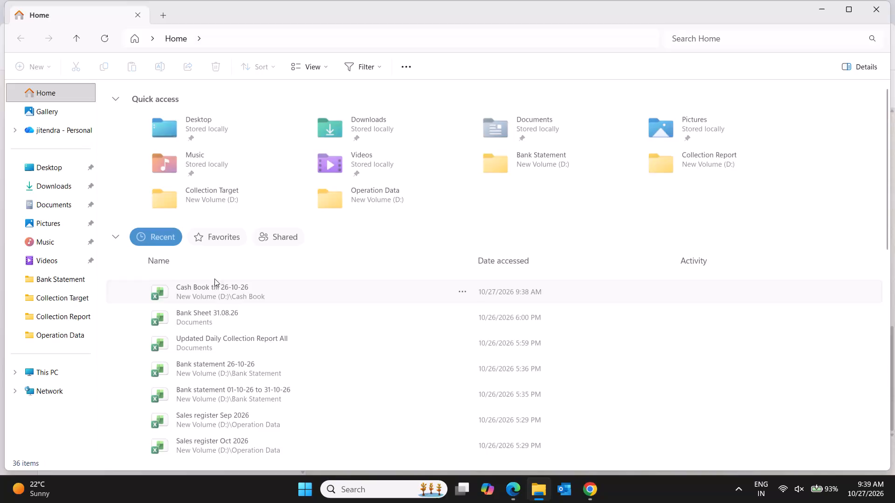
Open the BRANCH LIST workbook from the Other Report folder on New Volume (D:).
click(61, 277)
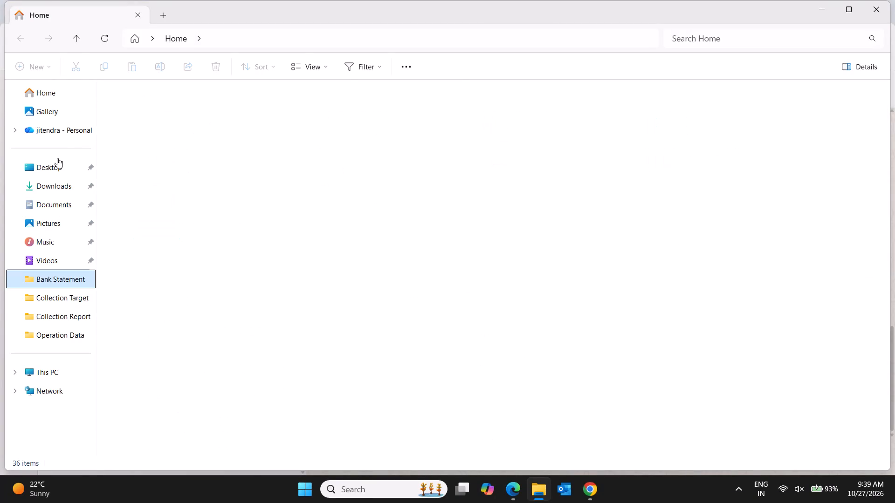
click(77, 30)
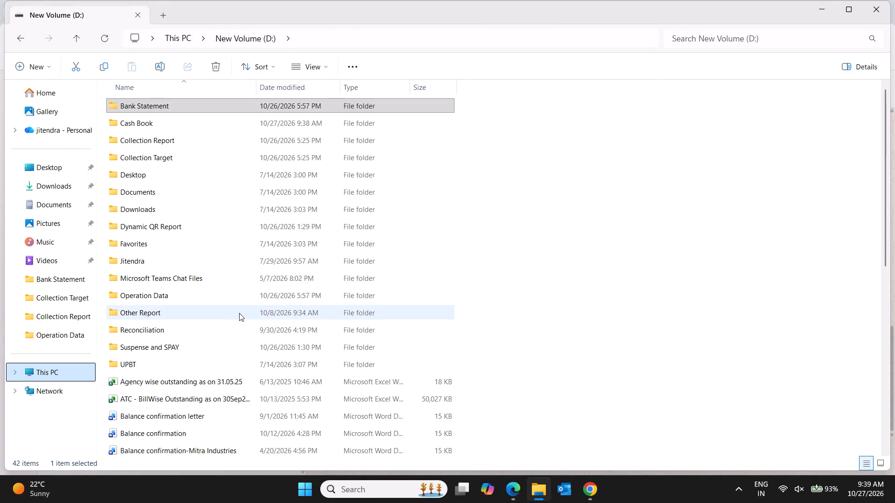
double_click(156, 314)
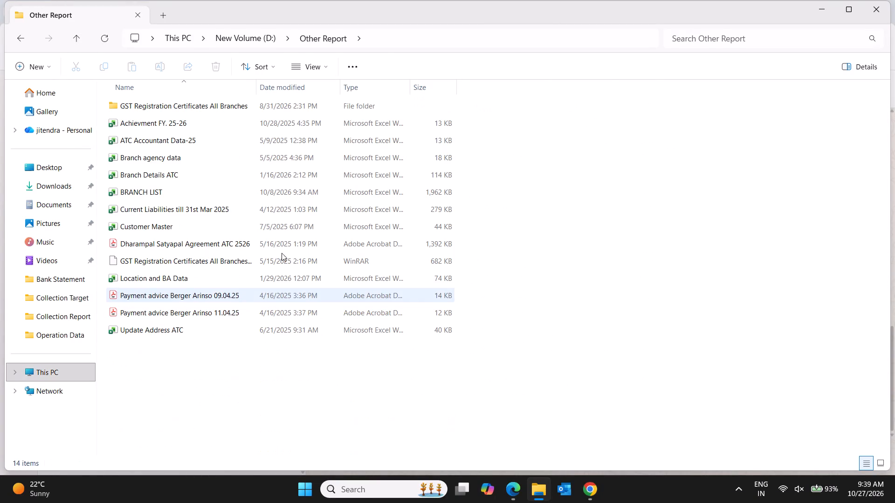
double_click(182, 192)
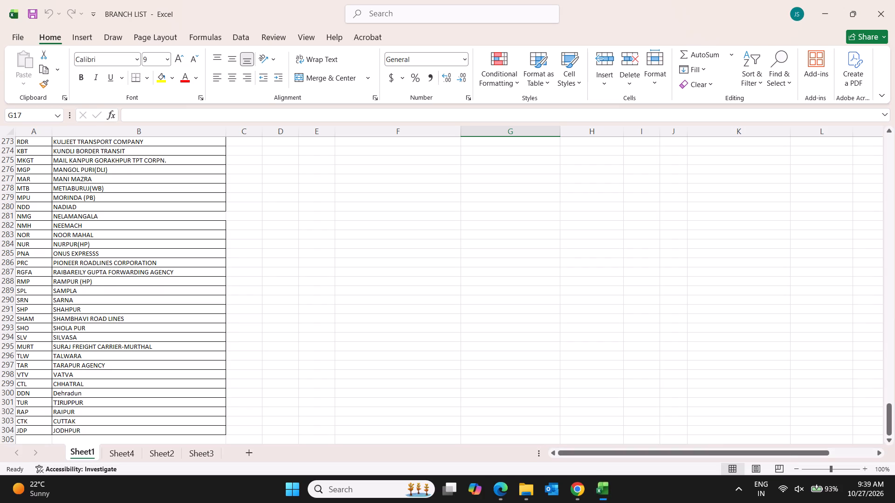
Open the workbook Cash Book till 26-10-26 from the Cash Book folder on New Volume (D:).
key(alt+Tab)
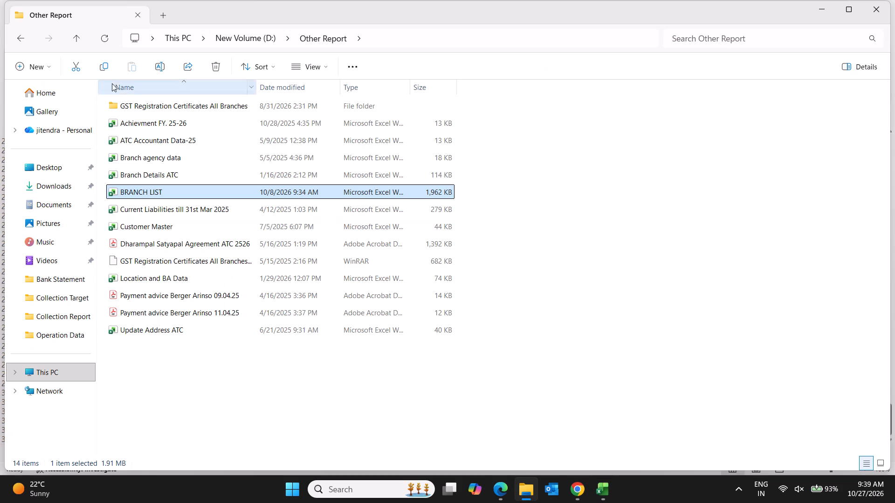
click(78, 36)
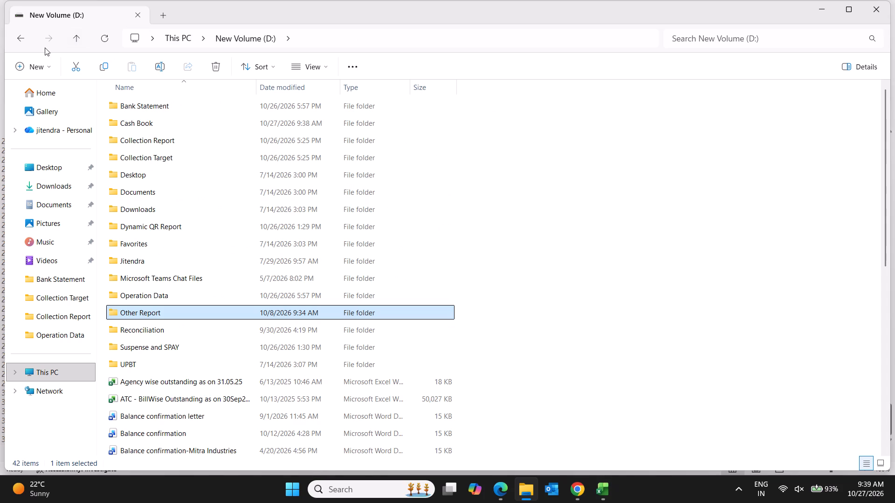
key(alt+Tab)
key(alt+Tab)
double_click(147, 124)
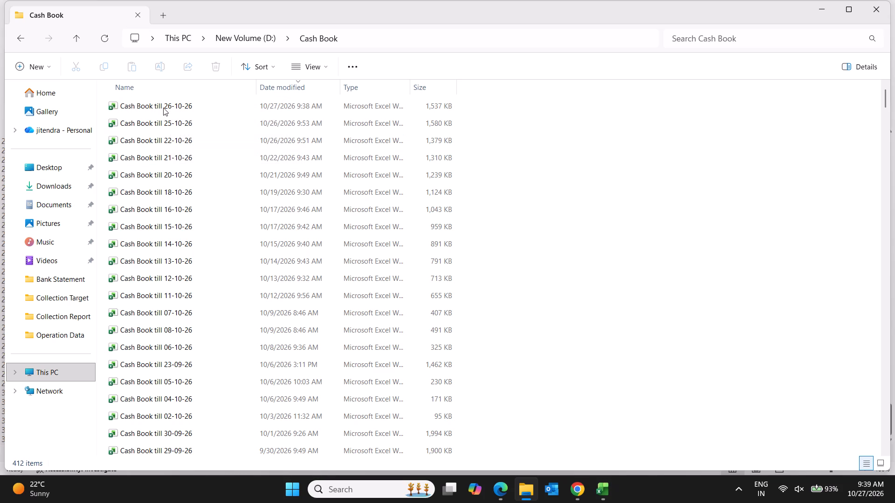
double_click(162, 103)
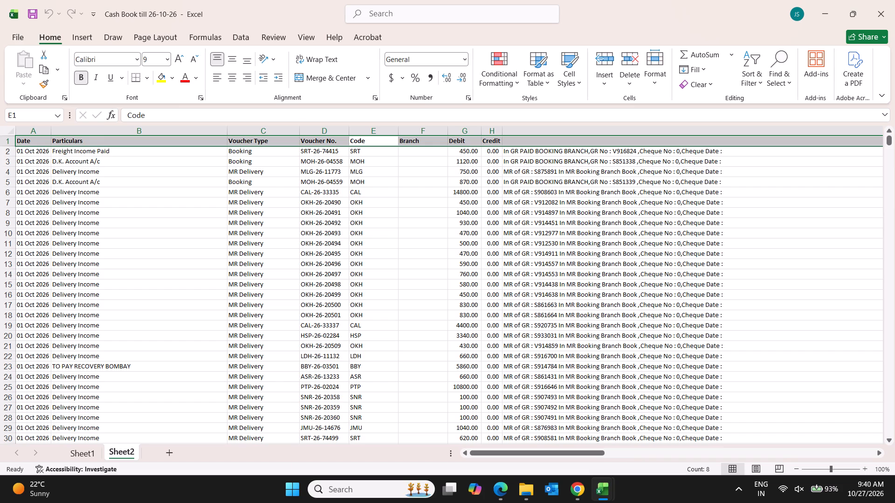
In F2 of Sheet2, enter a VLOOKUP of E2 in BRANCH LIST Sheet1 range $A$3:$B$304, column 2, match 0.
click(433, 151)
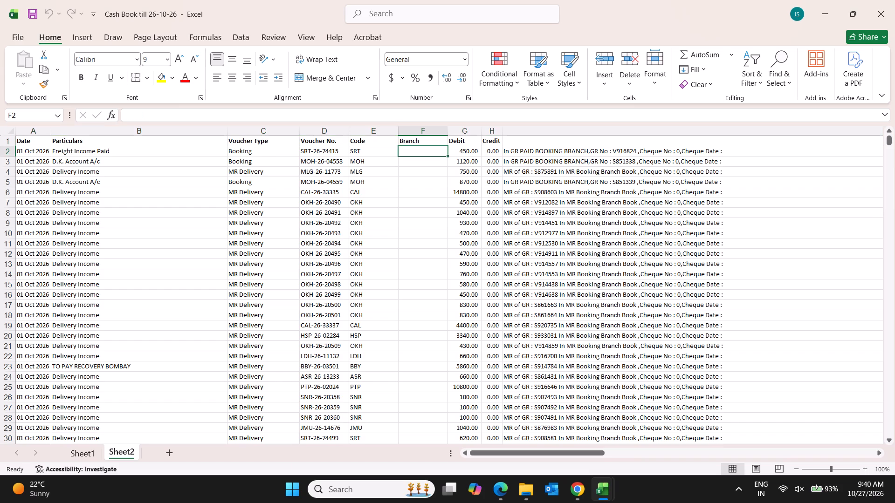
key(equal)
text(vlookup()
key(Left)
key(comma)
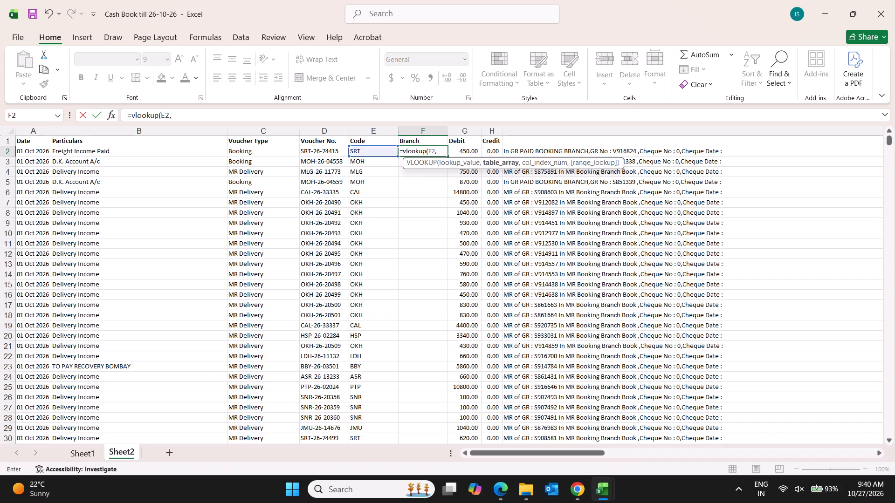
key(alt+Tab)
click(37, 221)
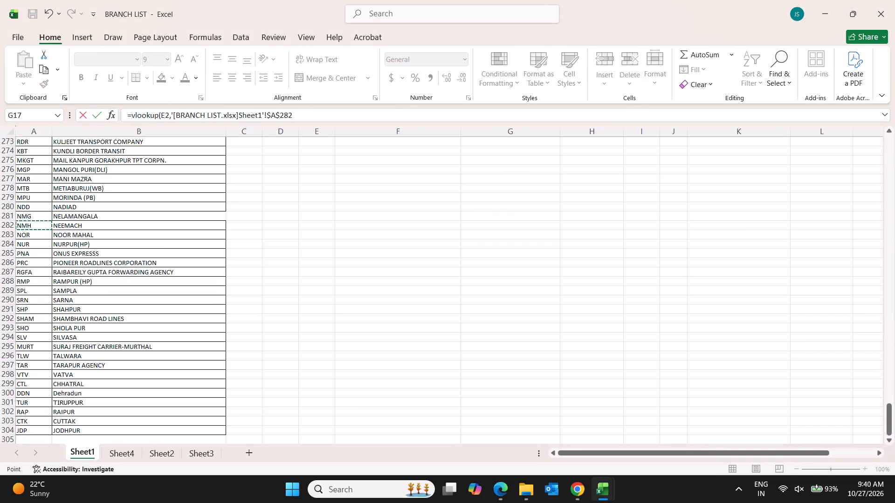
key(ctrl+Up)
key(Down)
key(shift+Right)
key(ctrl+shift+Down)
key(shift+Down)
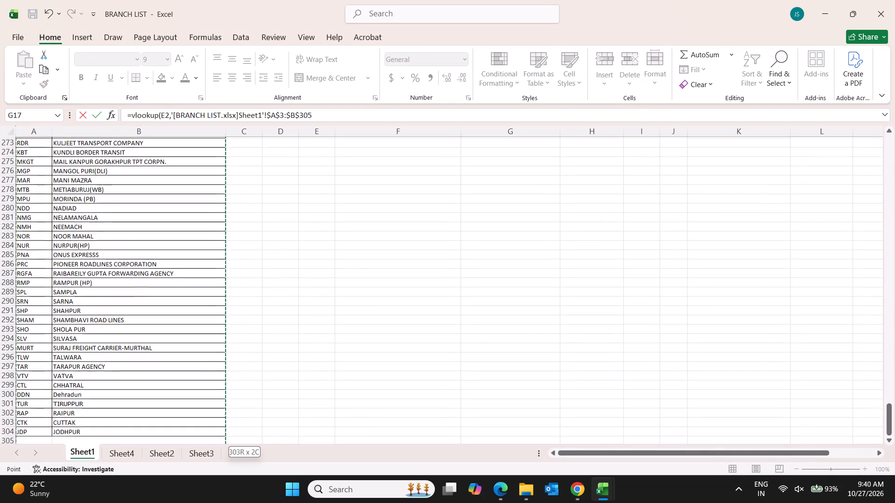
key(shift+Up)
text(,2,0)
key(Return)
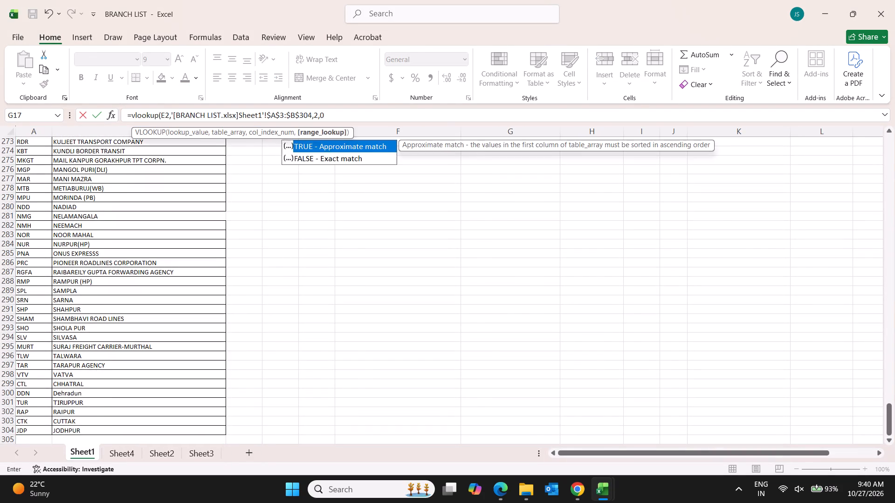
Copy the F2 branch lookup formula down the Branch column to the last data row, 10226.
key(Up)
key(ctrl+c)
key(Left)
key(ctrl+Down)
key(Down)
key(Up)
key(Right)
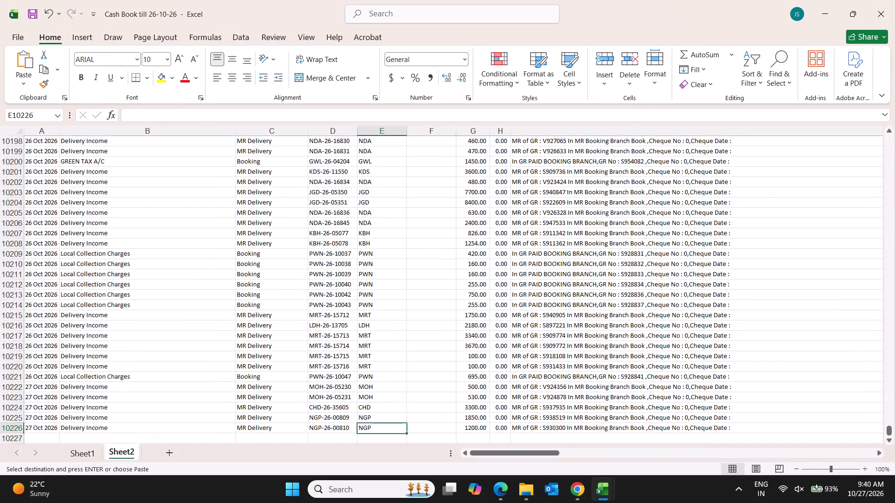
key(ctrl+shift+Up)
key(Return)
Apply filters to the header row of Sheet2.
key(ctrl+Up)
key(Up)
key(Up)
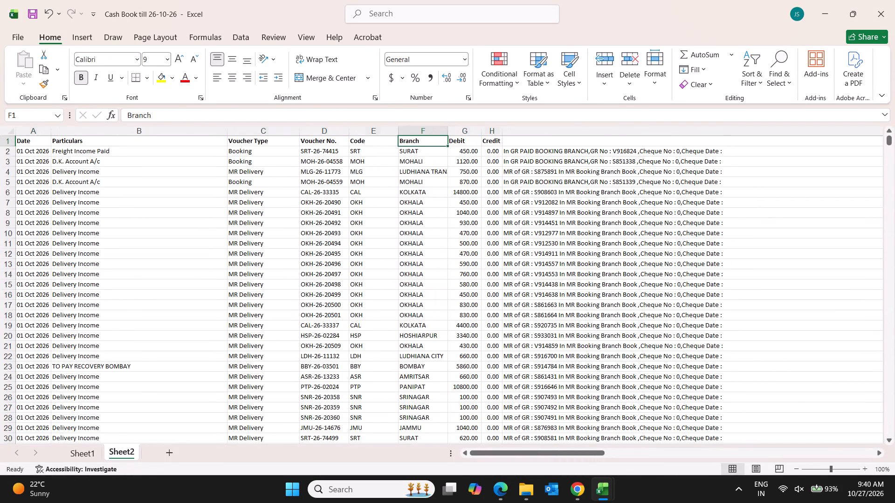
key(shift+space)
key(alt+d)
key(f)
key(f)
Create a PivotTable from the whole of Sheet2 on a new worksheet, keeping the default wizard settings.
click(12, 130)
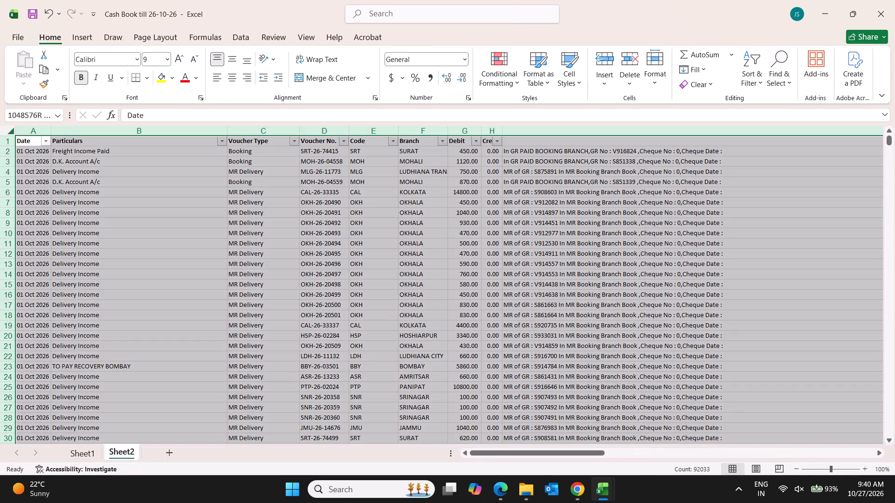
key(alt+d)
key(p)
key(Return)
key(Return)
key(Return)
key(Return)
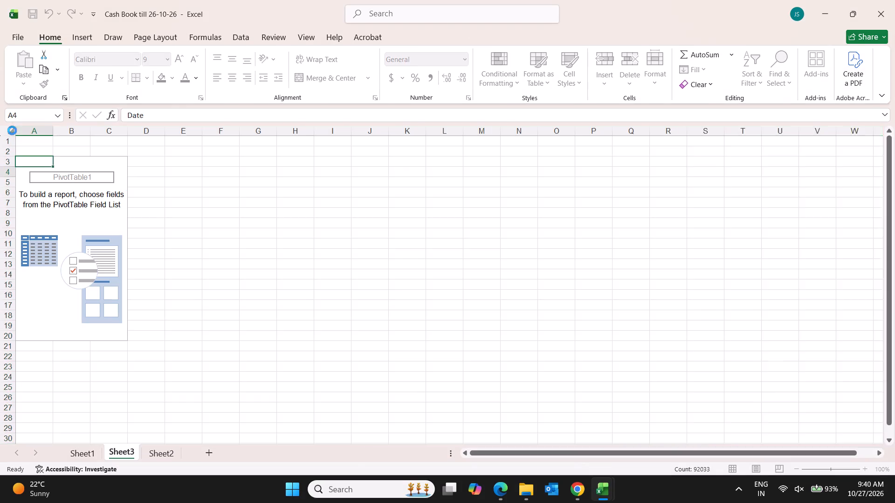
Set up the PivotTable with Branch in Rows and Sum of Debit in Values.
drag(759, 271, 758, 293)
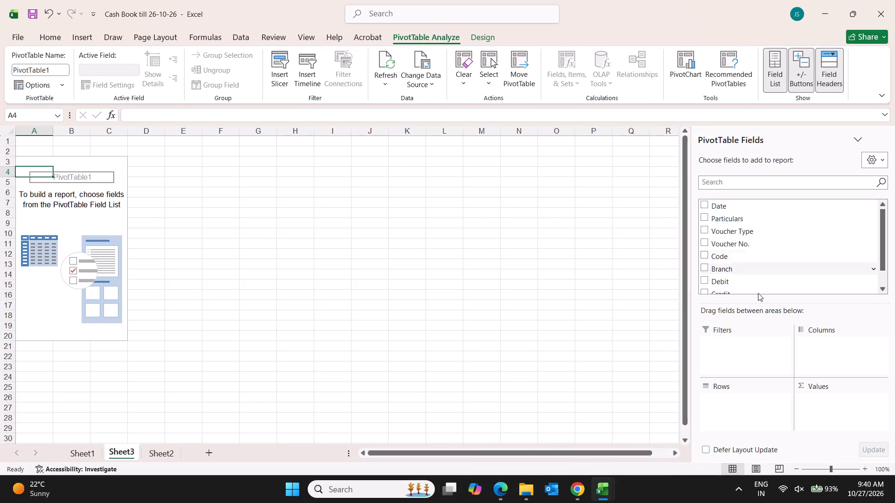
drag(758, 293, 743, 432)
drag(727, 269, 744, 404)
drag(723, 282, 847, 411)
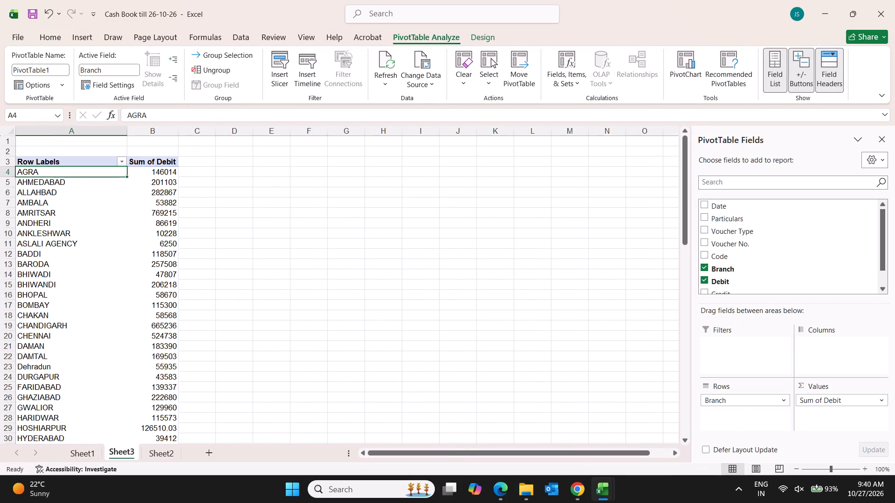
Convert the PivotTable on Sheet3 to static data by copying the whole sheet and pasting it over itself as values.
click(290, 277)
click(11, 134)
key(ctrl+c)
right_click(13, 131)
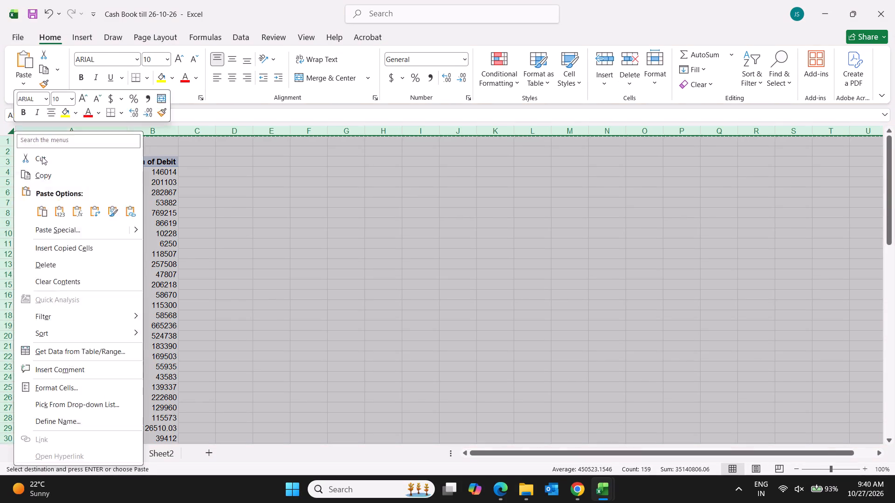
click(68, 233)
click(26, 204)
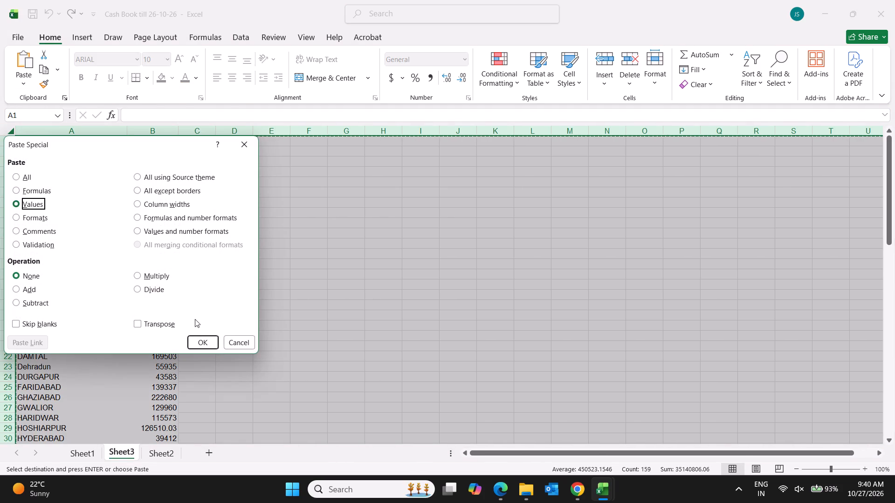
click(201, 337)
key(Escape)
click(255, 293)
click(197, 174)
Close the BRANCH LIST workbook.
key(alt+Tab)
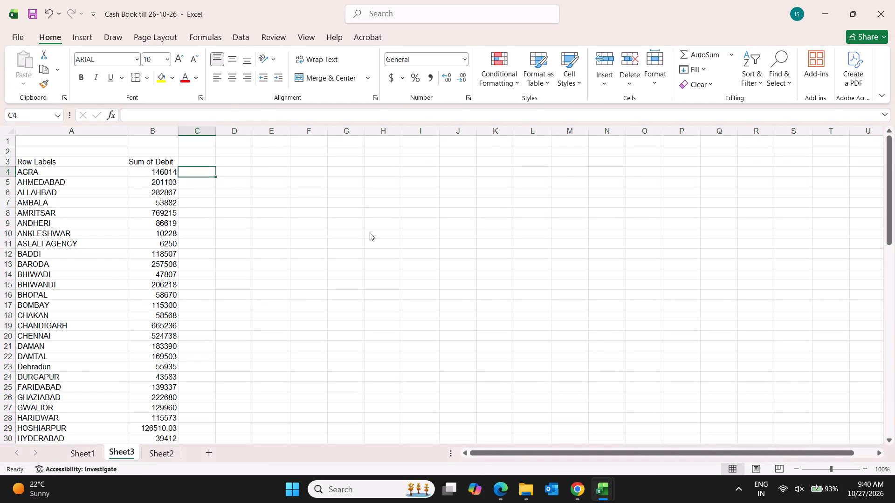
click(884, 7)
Open the previous workbook, Cash Book till 25-10-26, from the Cash Book folder.
key(alt+Tab)
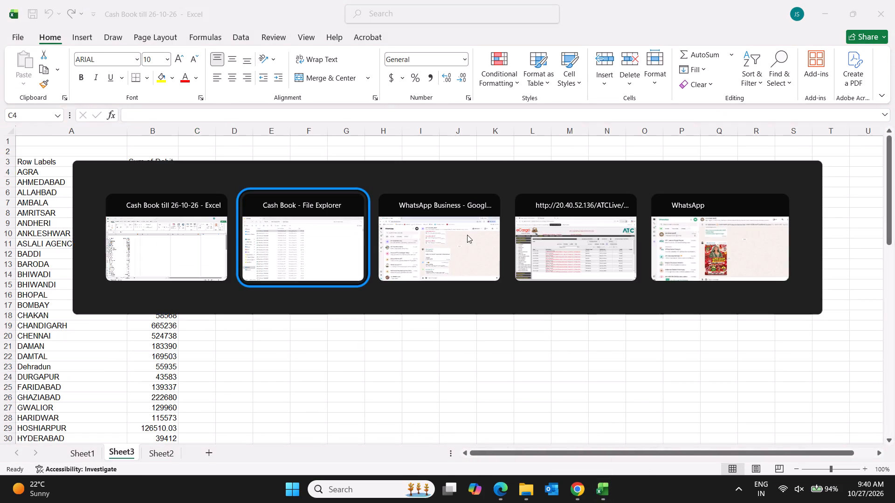
double_click(213, 128)
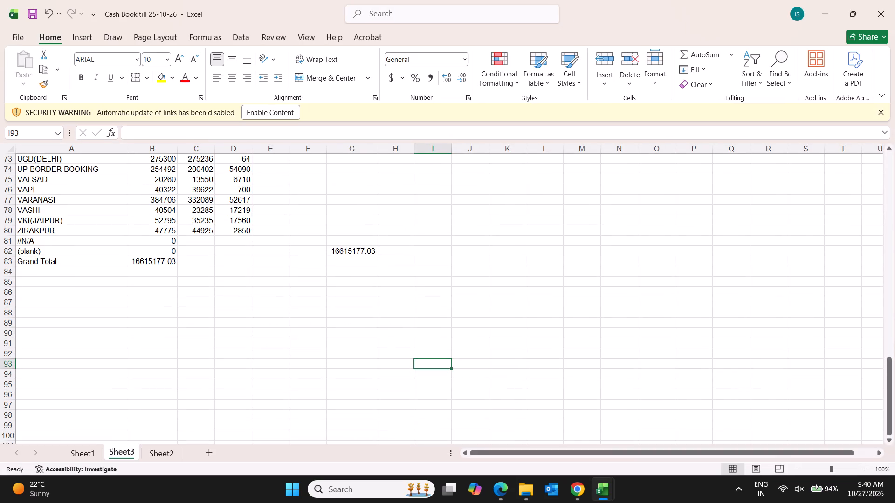
In C4 of the 26-10-26 summary, enter a VLOOKUP of A4 in Cash Book till 25-10-26 Sheet3 range $A$5:$B$80, column 2, match 0.
key(alt+Tab)
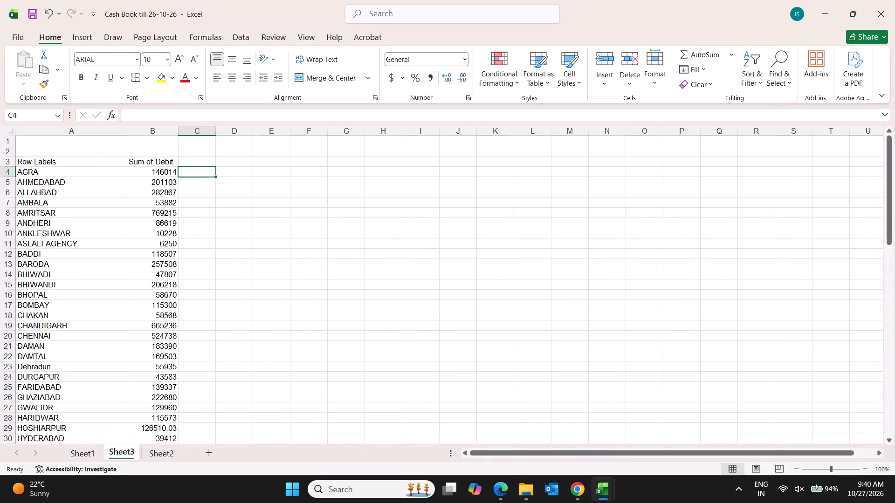
text(=vlookup()
key(Left)
key(Left)
key(Left)
key(comma)
key(alt+Tab)
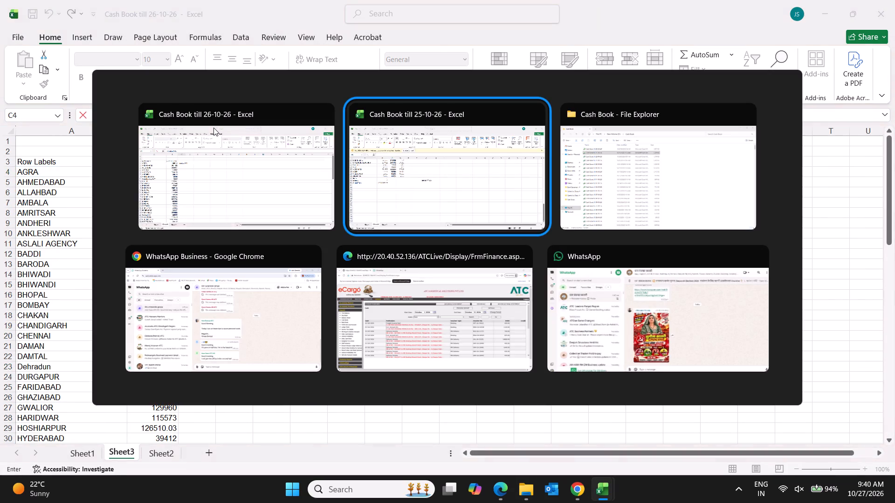
click(83, 205)
key(ctrl+Up)
key(Down)
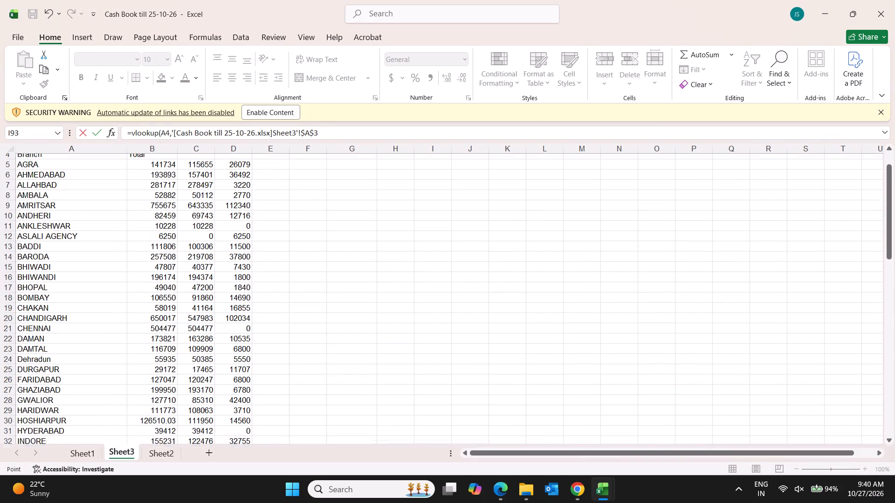
key(shift+Right)
key(Down)
key(shift+Right)
key(ctrl+shift+Down)
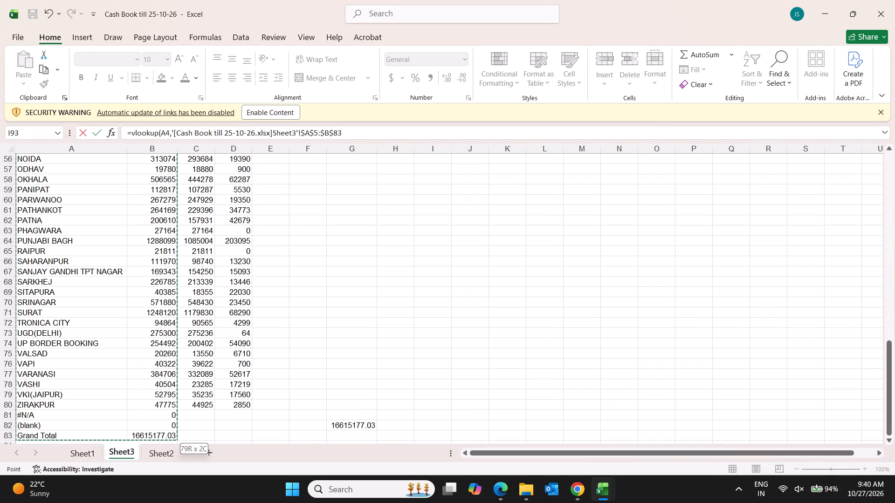
key(shift+Up)
key(shift+Up)
key(shift+Up)
text(,2,0)
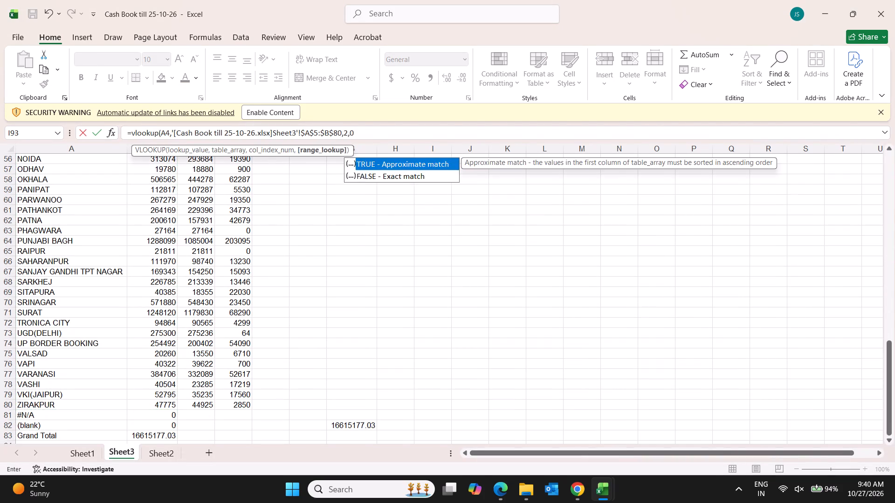
key(Return)
Enter the difference formula =B4-C4 in D4 beside the looked-up amount.
key(Up)
key(Right)
key(equal)
key(Left)
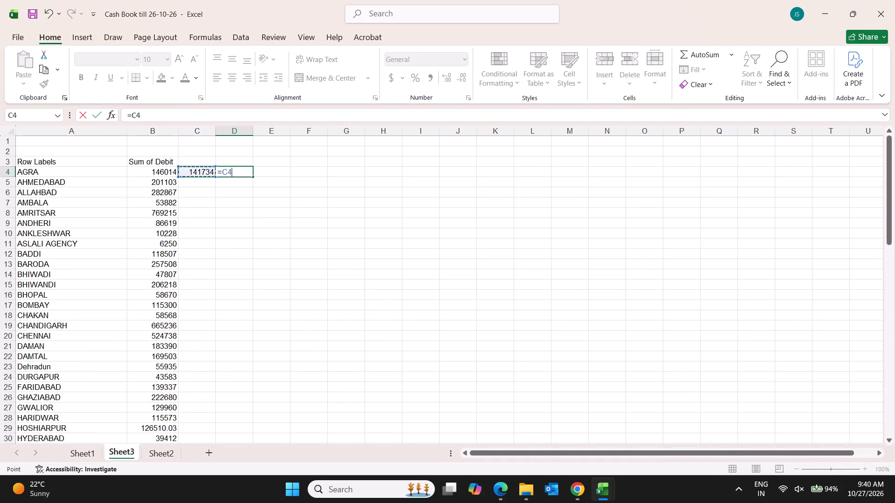
key(Left)
key(minus)
key(Left)
key(Return)
Fill the C4 lookup and D4 difference formulas down to row 79, the ZIRAKPUR branch.
key(Up)
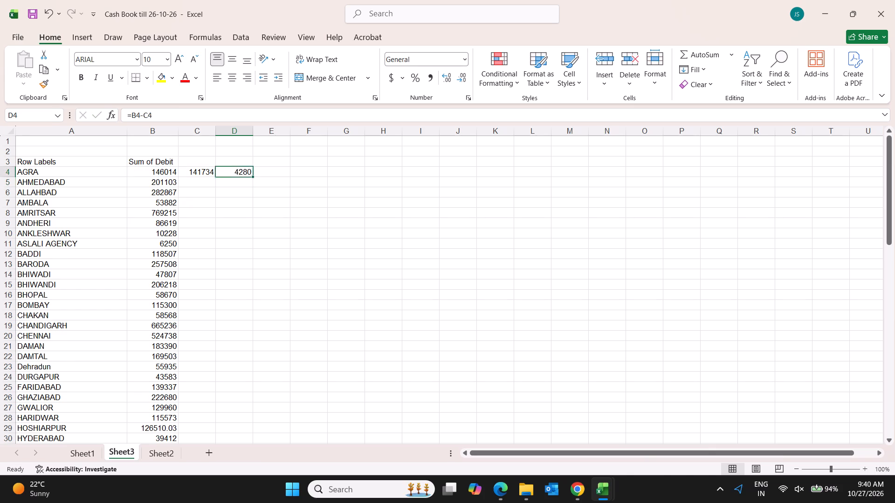
key(Left)
key(shift+Right)
key(shift+Page_Down)
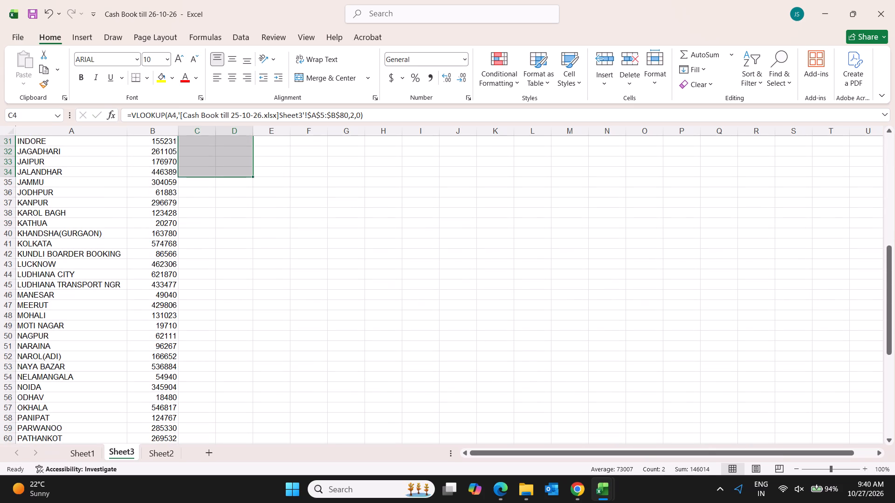
key(Up)
key(Down)
key(shift+Right)
key(ctrl+c)
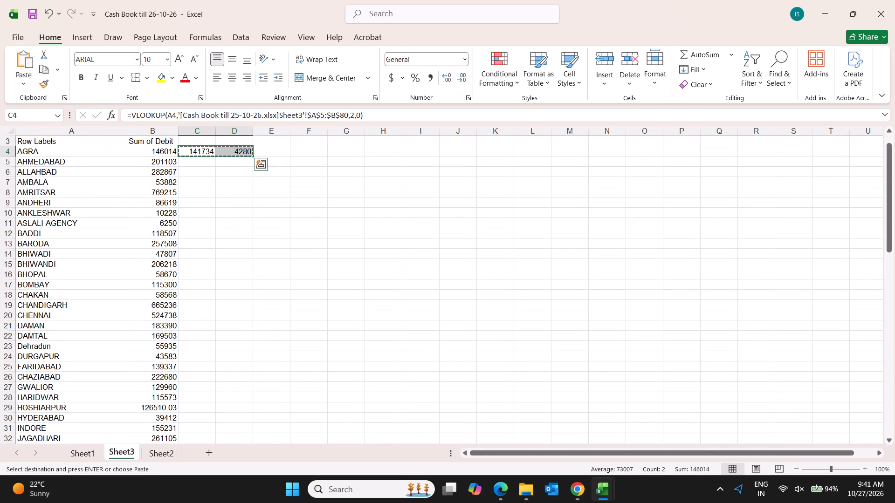
key(Left)
key(ctrl+Down)
key(Down)
key(Up)
key(Up)
key(Right)
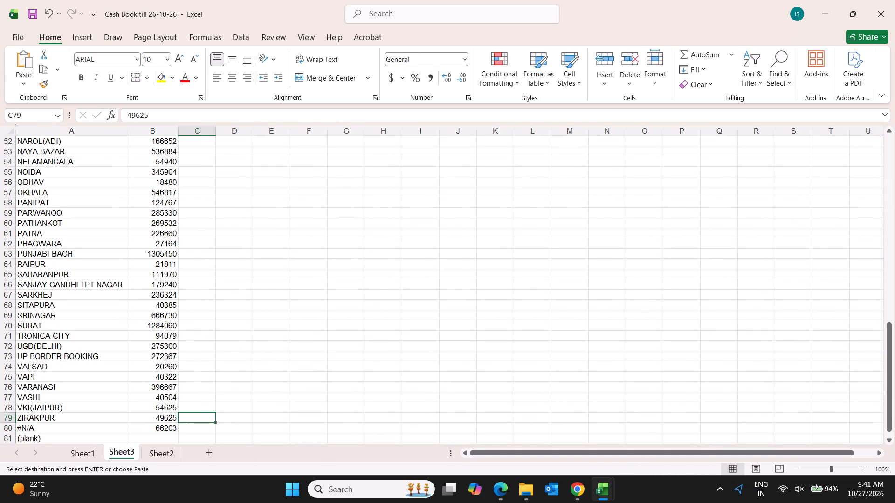
key(shift+Right)
key(ctrl+shift+Up)
key(ctrl+d)
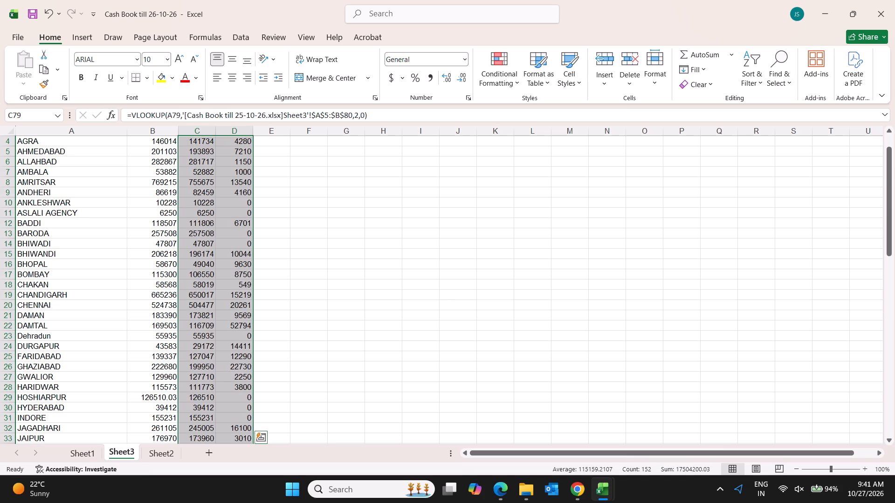
Overwrite the negative differences in column D for TRONICA CITY (D71) and ODHAV (D56) with 0.
key(ctrl+Down)
key(ctrl+Up)
scroll(90, 205, up, 5)
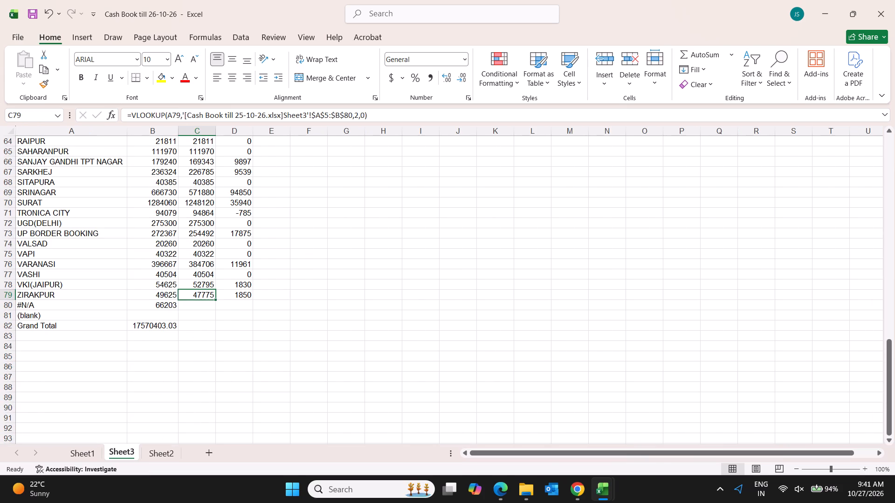
click(240, 213)
key(0)
key(Return)
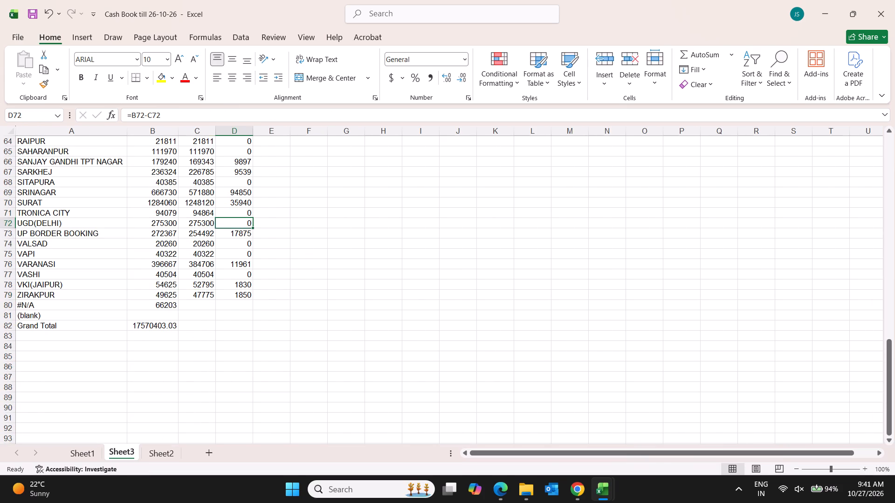
scroll(399, 287, up, 3)
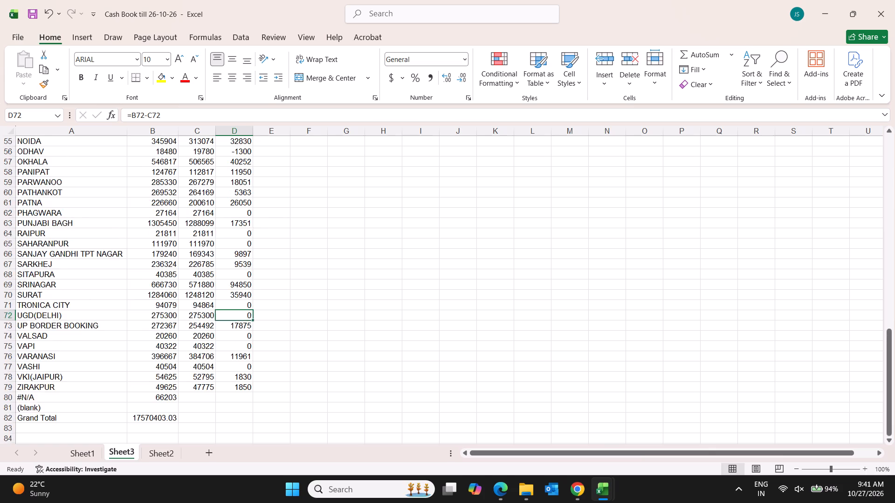
scroll(399, 287, up, 4)
click(234, 275)
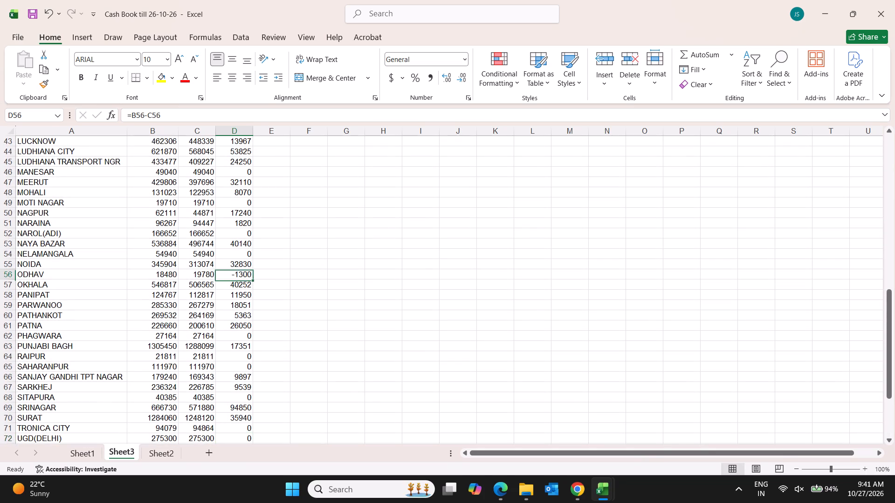
key(0)
key(Return)
Check the branch differences in column D and their overall sum in the 26-10-26 summary.
scroll(331, 321, up, 6)
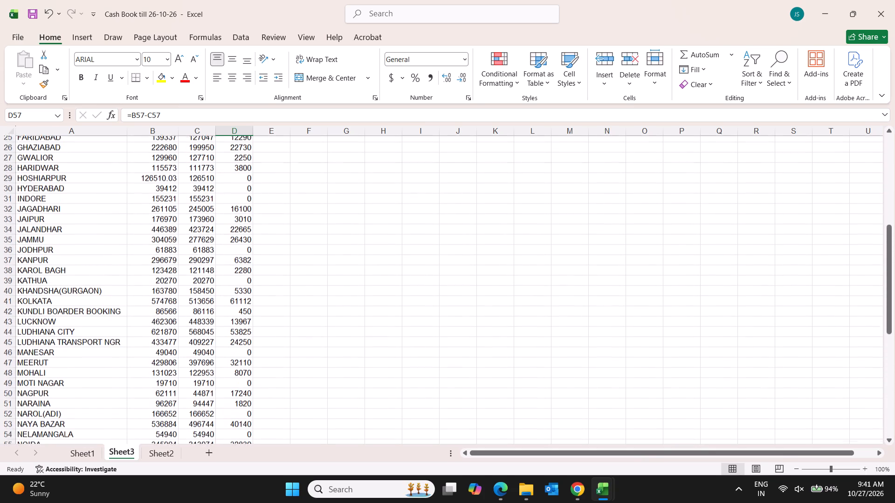
scroll(331, 320, up, 9)
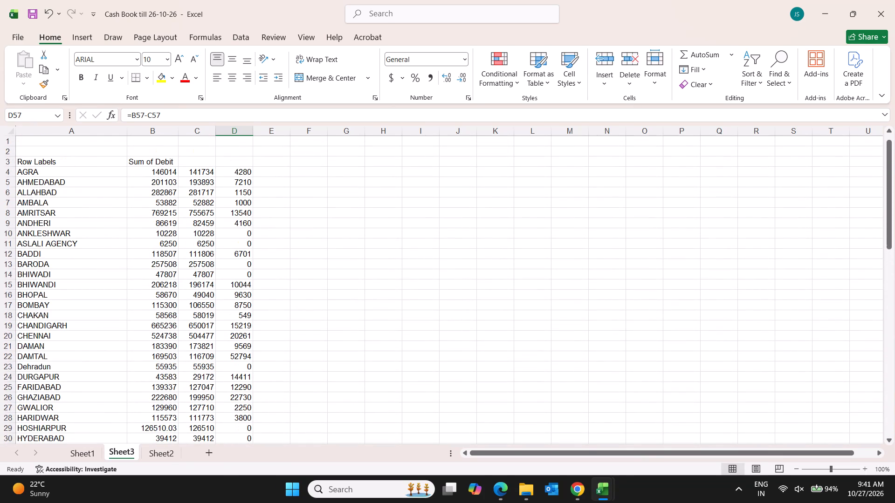
scroll(331, 320, up, 4)
click(237, 129)
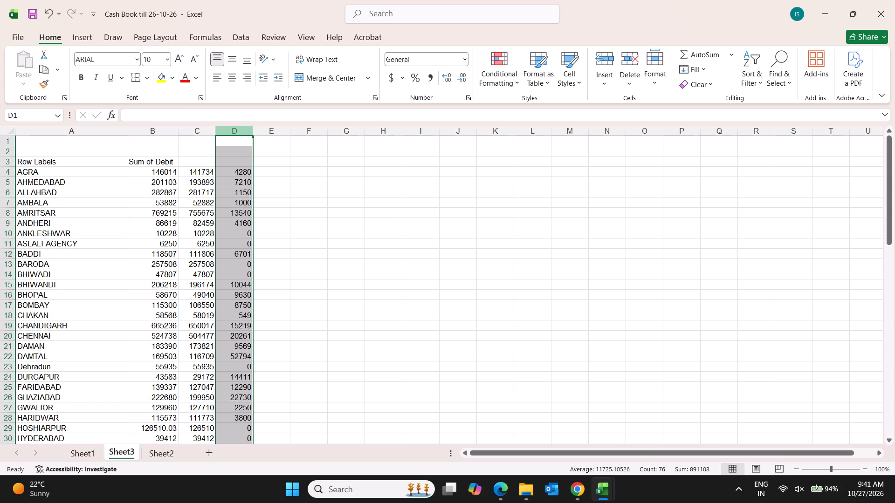
scroll(343, 232, down, 3)
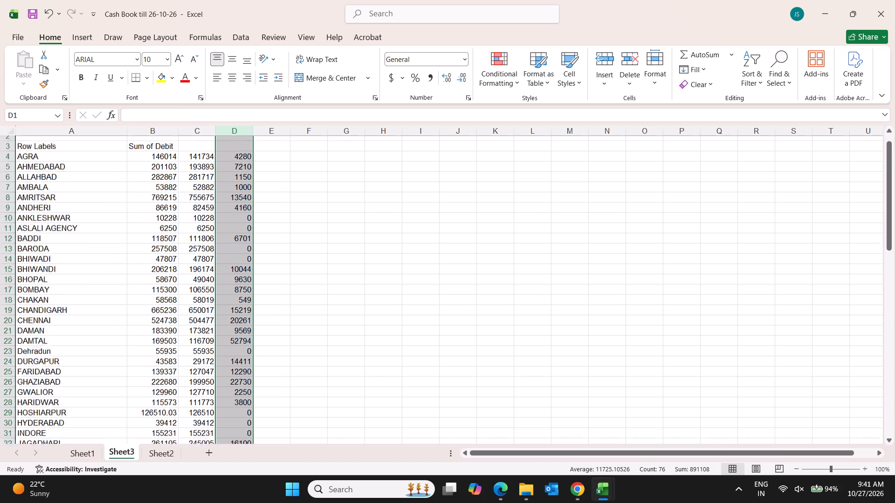
scroll(348, 236, down, 16)
scroll(350, 236, up, 3)
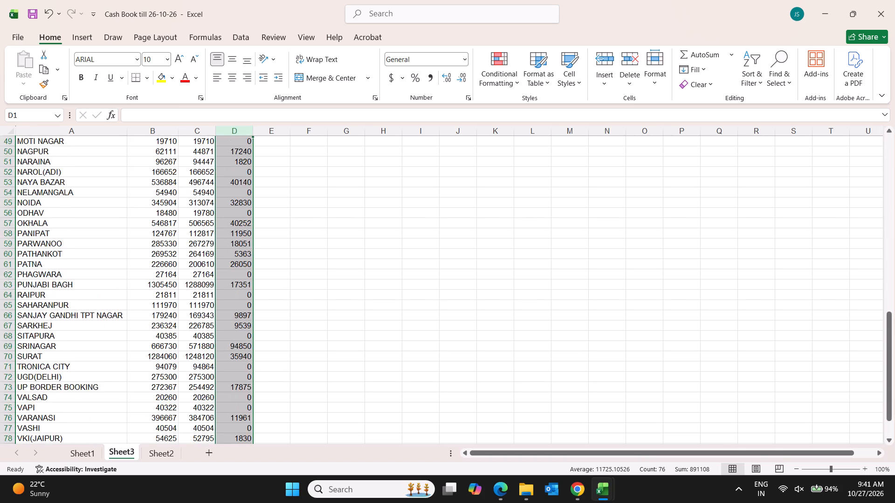
scroll(350, 236, up, 3)
scroll(350, 236, up, 20)
scroll(350, 236, up, 2)
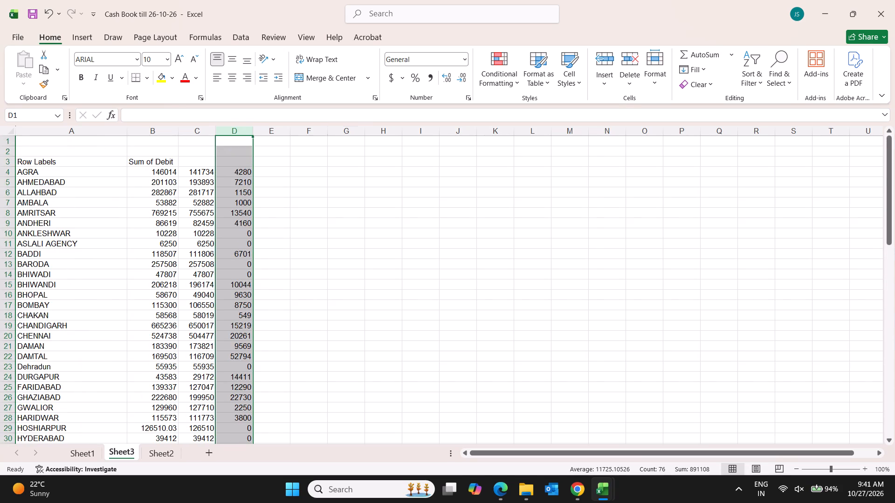
click(338, 265)
Close the Cash Book till 25-10-26 workbook.
key(alt+Tab)
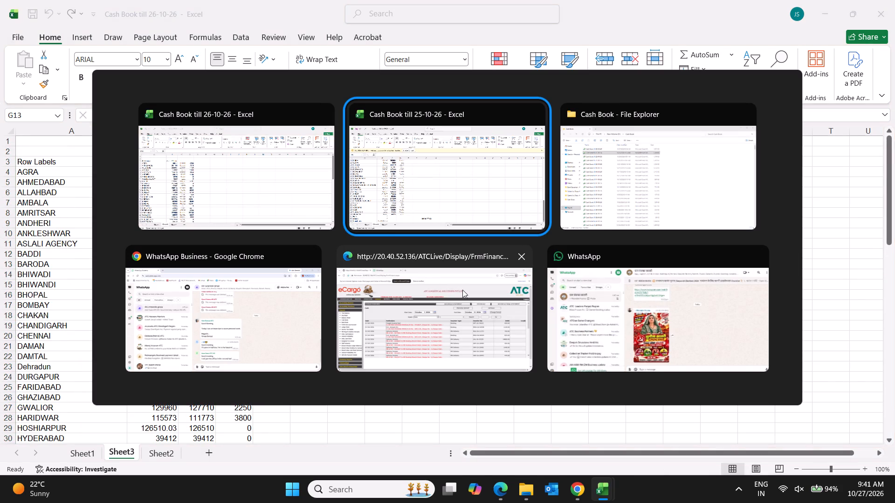
click(879, 14)
Switch to File Explorer and open Collection report Oct 2026 from the Collection Report folder on drive D.
key(alt+Tab)
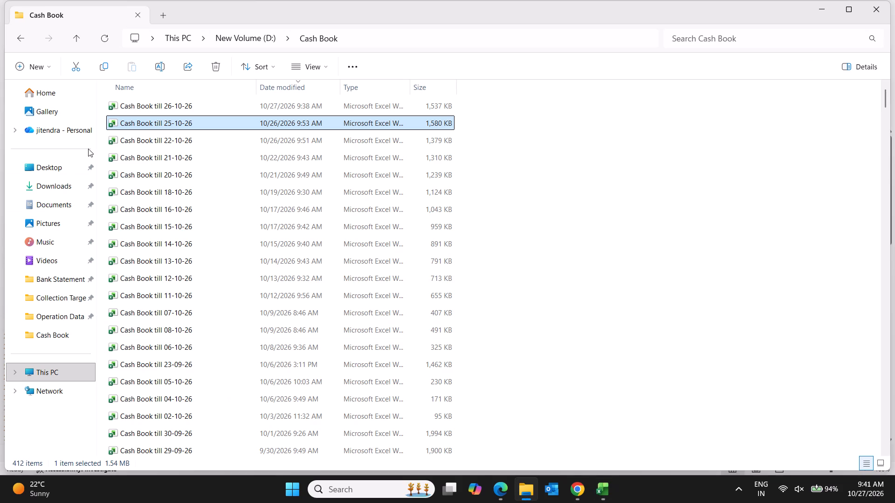
click(80, 34)
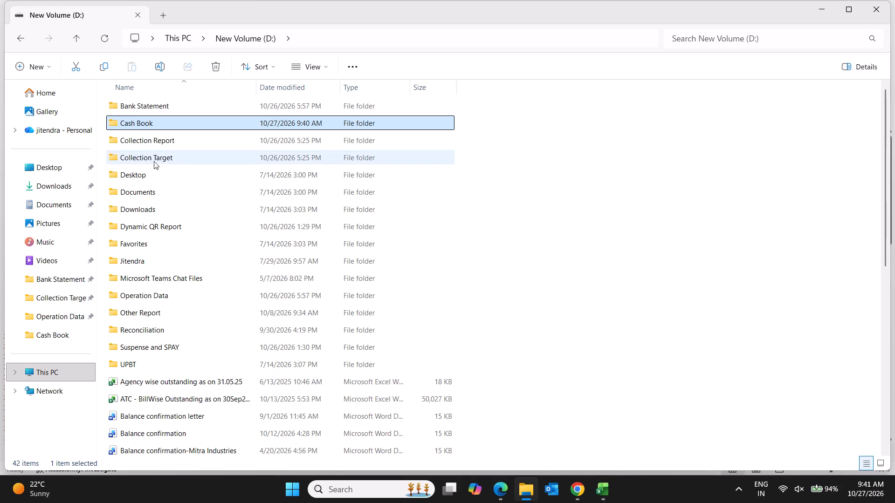
double_click(157, 138)
click(174, 98)
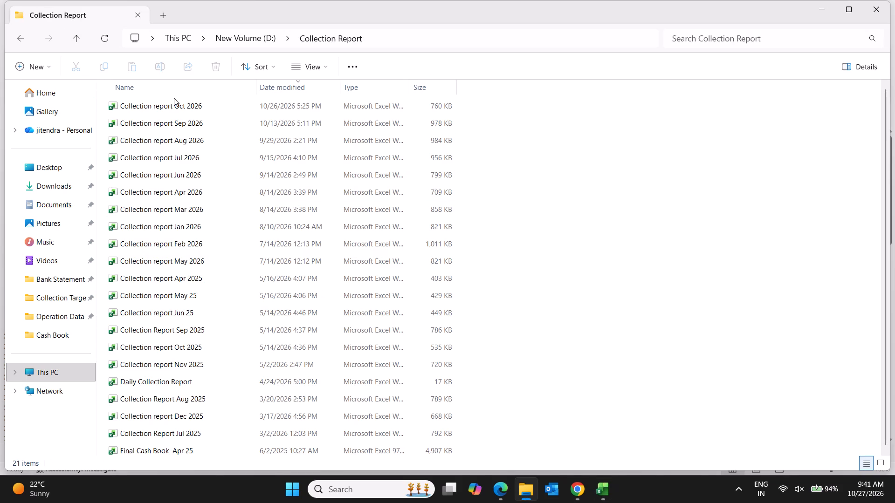
double_click(172, 109)
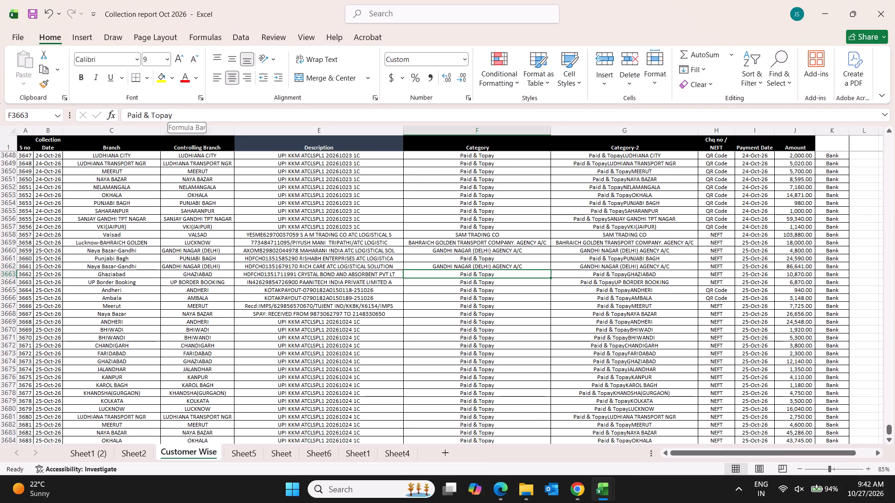
On Customer Wise, copy the cash entry's Description through Chq no / NEFT cells (E2:H2) into the first empty row, 3692.
key(Left)
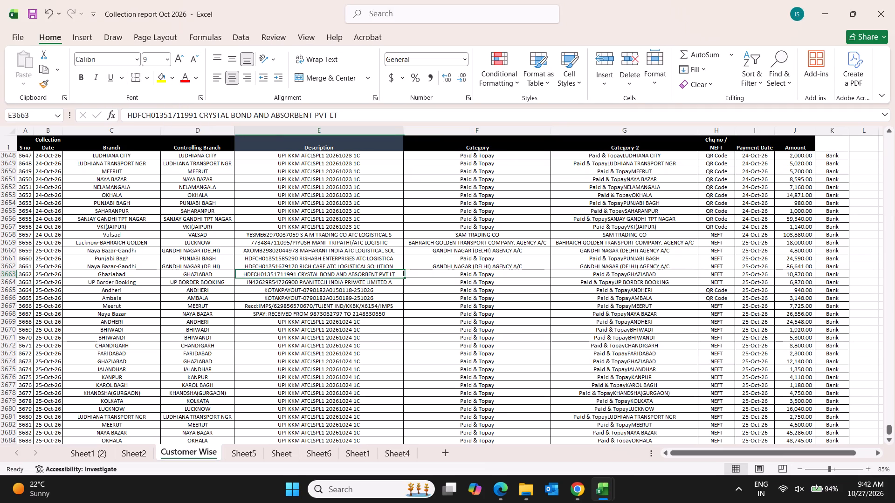
key(ctrl+Up)
key(Down)
key(shift+Right)
key(shift+Right)
key(shift+Right)
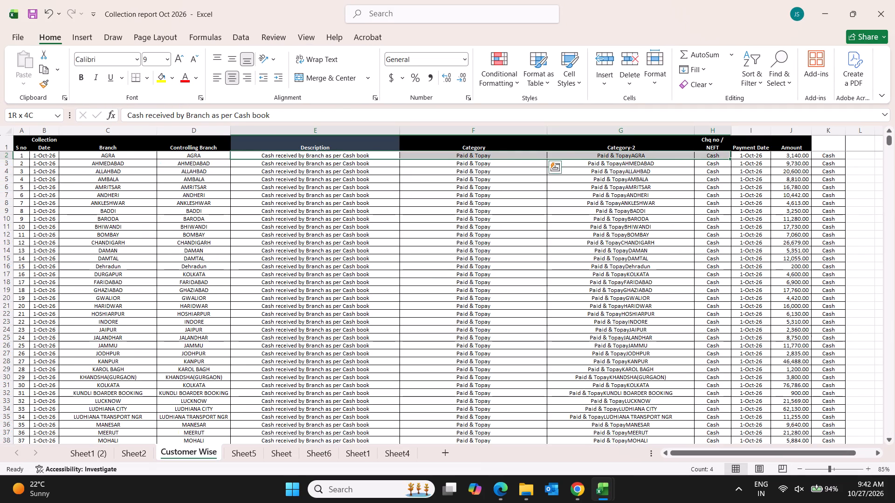
key(ctrl+c)
key(Down)
key(ctrl+Down)
key(Down)
key(Down)
key(Up)
key(ctrl+v)
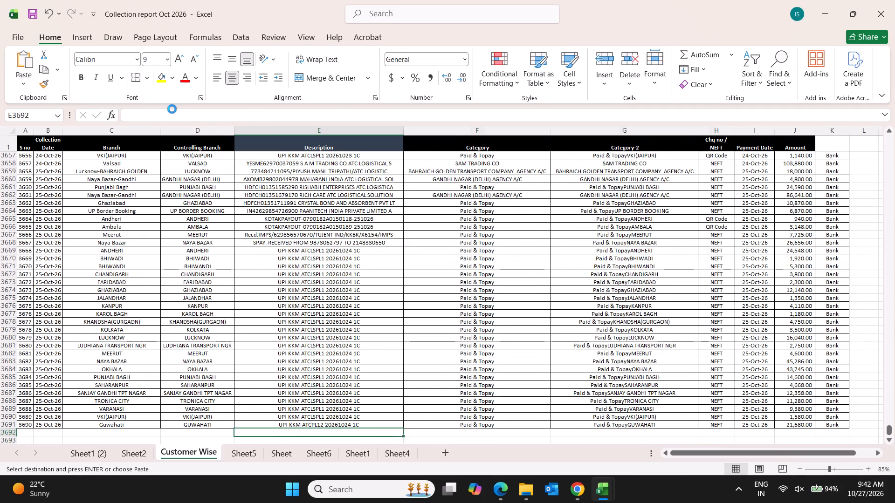
Fill the serial number and collection date down into row 3692 and change the date to 10/26/2026.
scroll(236, 151, down, 7)
click(25, 266)
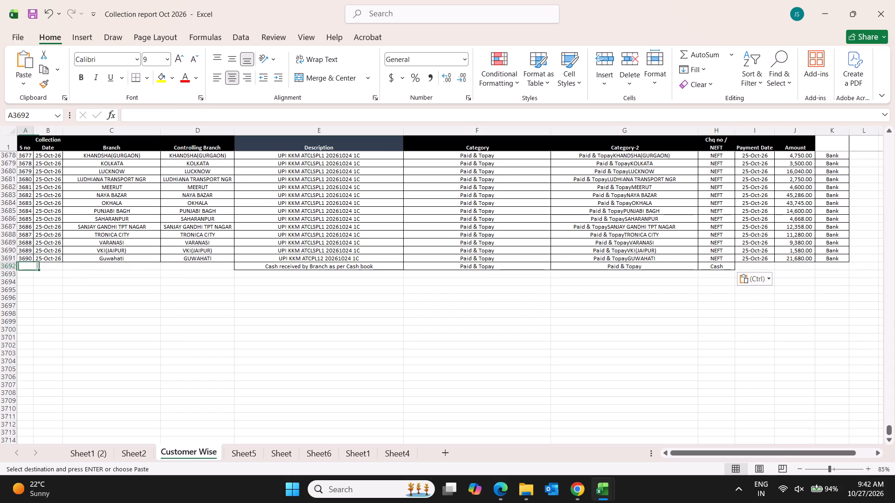
key(ctrl+d)
click(43, 264)
key(ctrl+d)
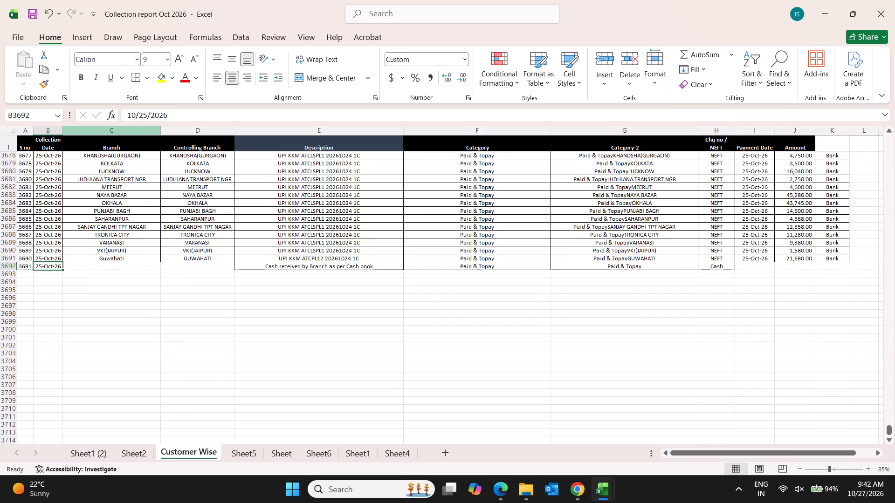
click(146, 109)
key(BackSpace)
key(6)
key(Return)
Copy the branch names AGRA to ZIRAKPUR from the 26-10-26 summary and paste them as values from C3692 down.
key(Up)
key(Right)
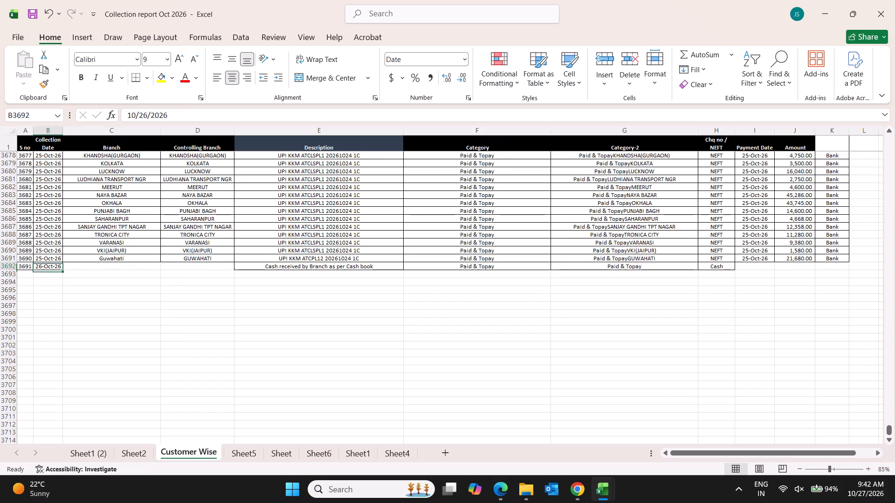
key(alt+Tab)
click(42, 171)
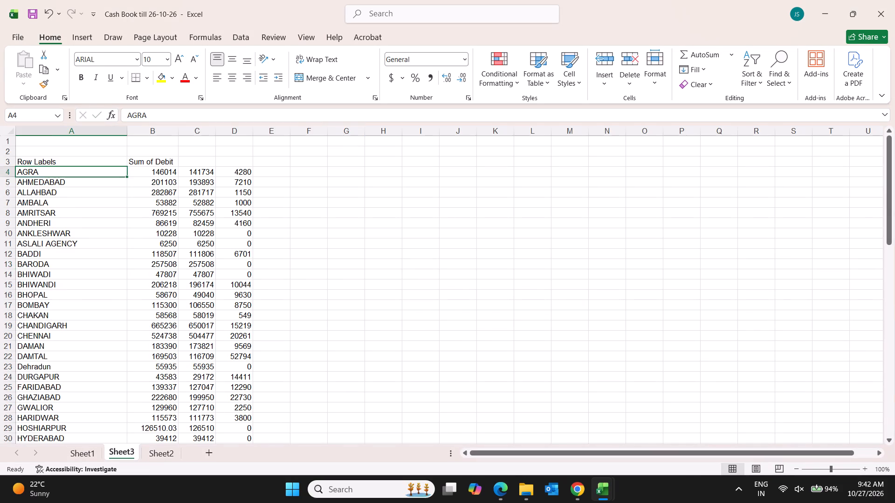
key(ctrl+shift+Down)
key(shift+Up)
key(shift+Up)
key(shift+Up)
key(ctrl+c)
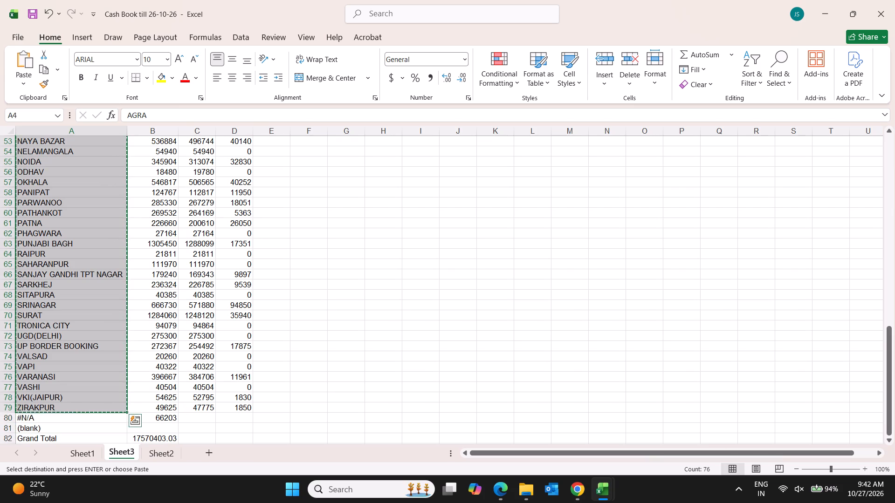
key(alt+Tab)
right_click(98, 265)
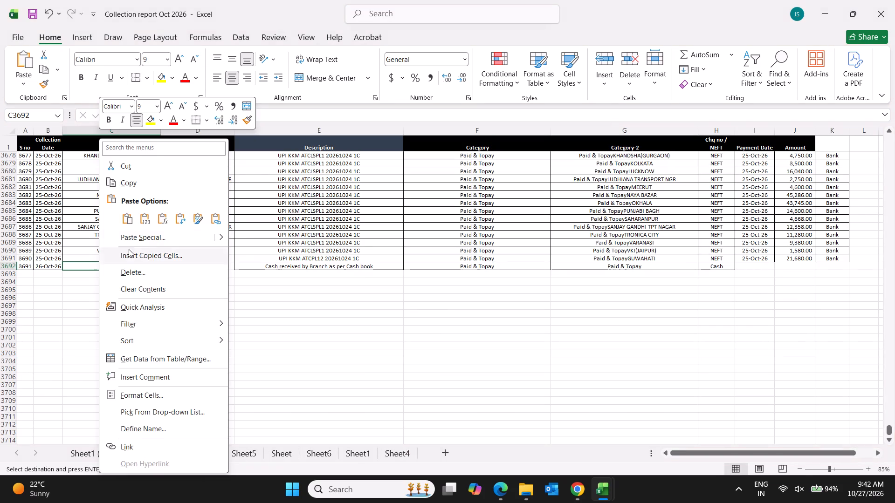
click(146, 239)
click(44, 214)
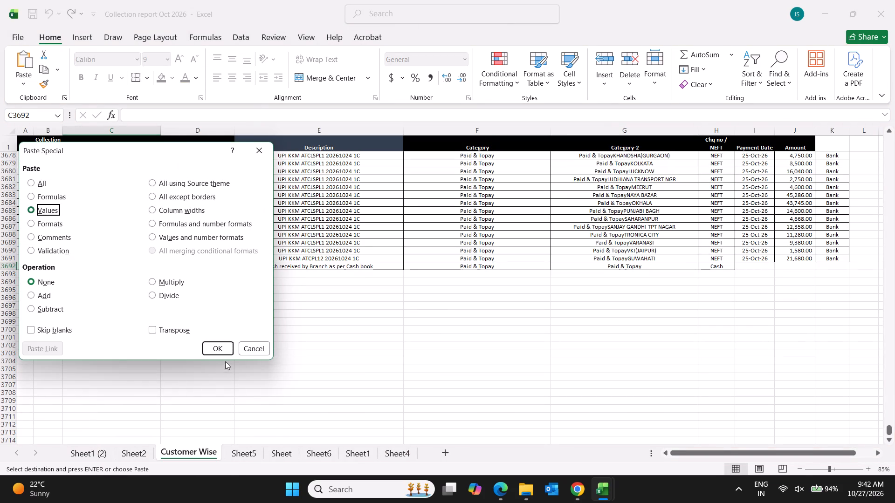
click(221, 343)
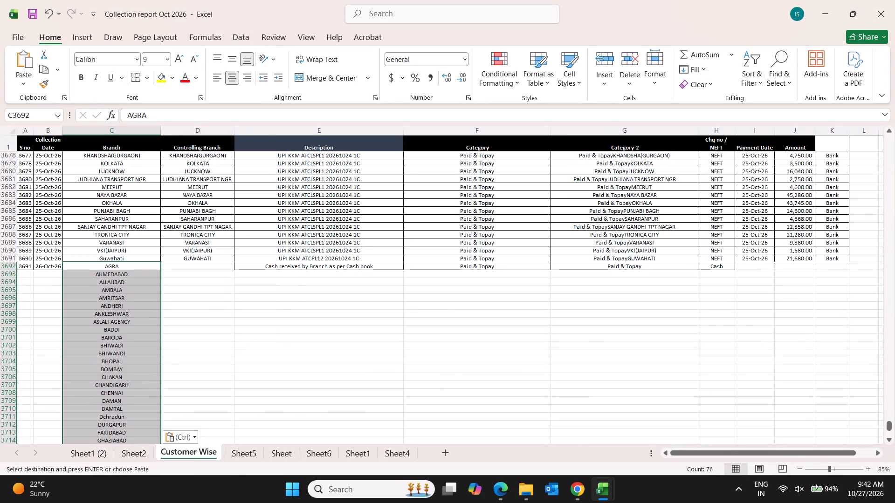
Copy the collection date of row 3692 into its Payment Date cell.
click(48, 267)
key(ctrl+c)
click(761, 265)
key(ctrl+v)
Copy the branch differences from D4 down in the 26-10-26 summary and paste them as values in Amount from J3692.
click(803, 263)
key(alt+Tab)
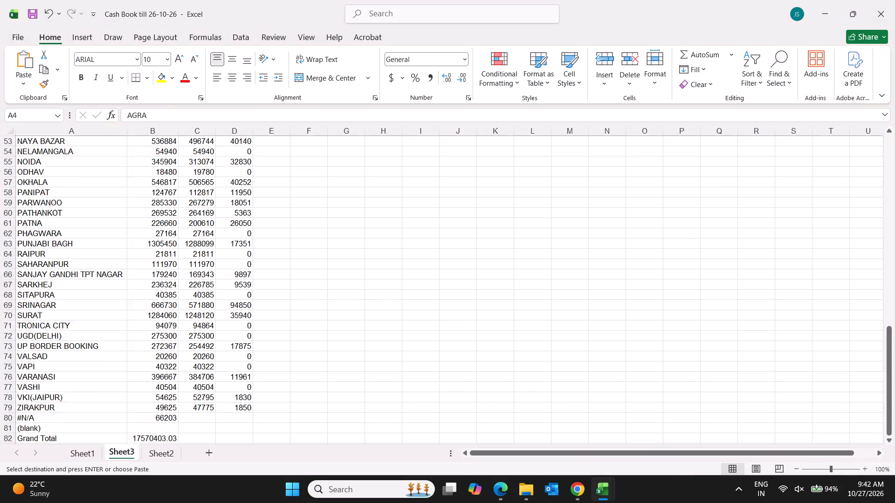
click(224, 247)
key(ctrl+Up)
key(Up)
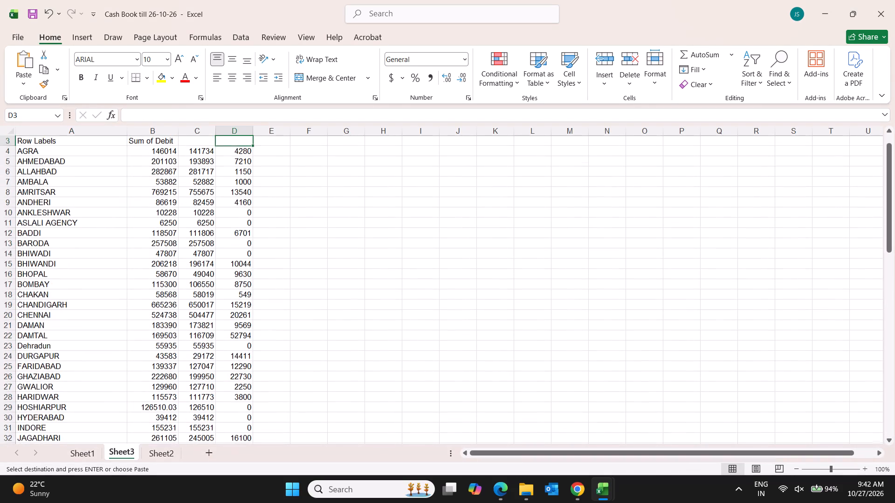
key(Down)
key(ctrl+shift+Down)
key(ctrl+c)
key(alt+Tab)
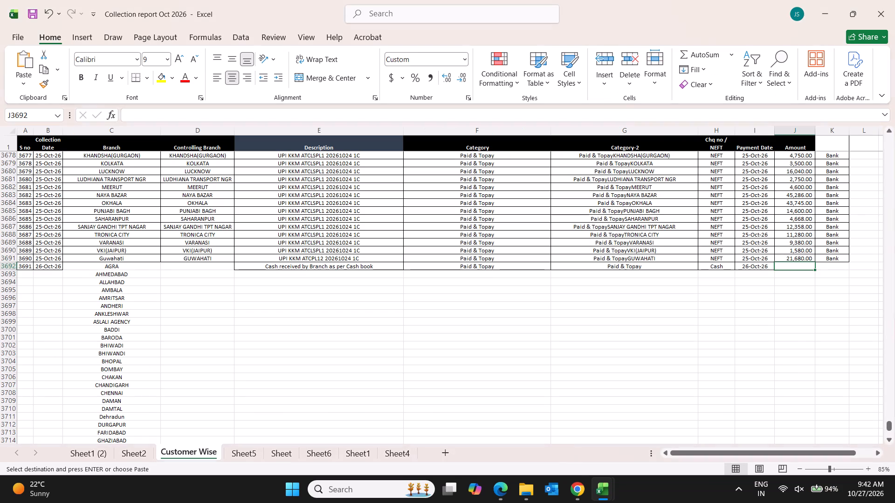
scroll(808, 303, down, 3)
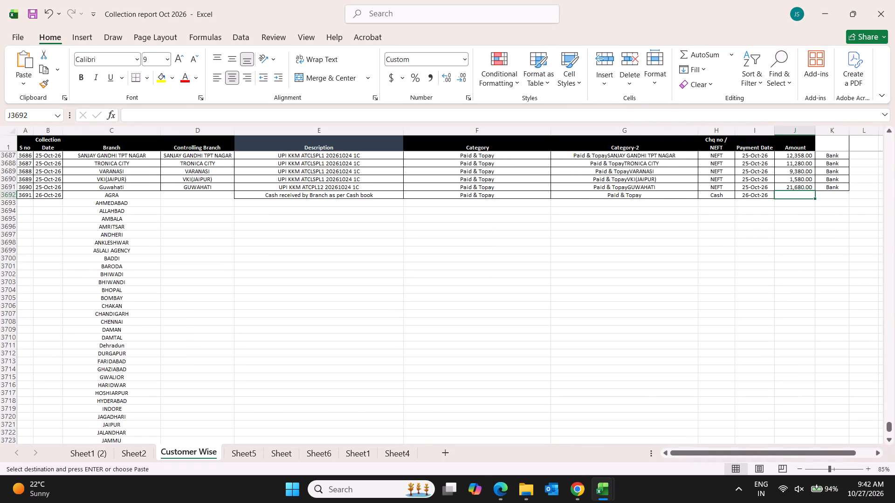
right_click(791, 194)
click(711, 234)
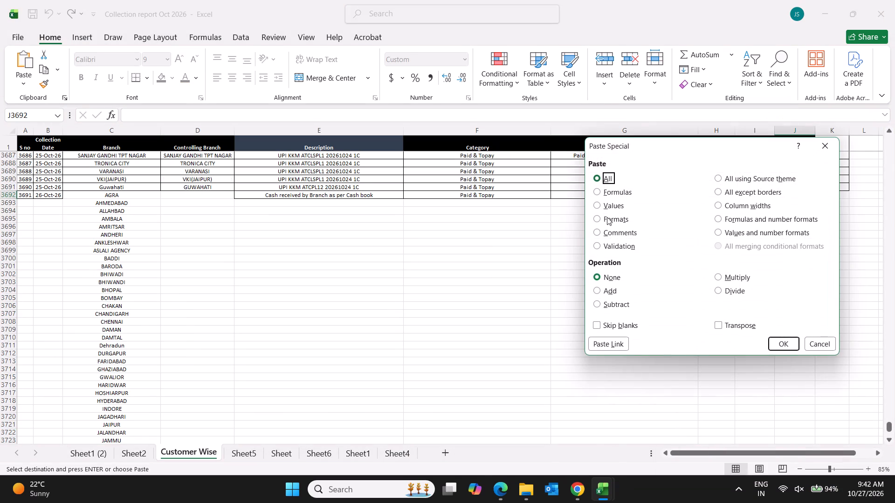
click(610, 204)
click(779, 344)
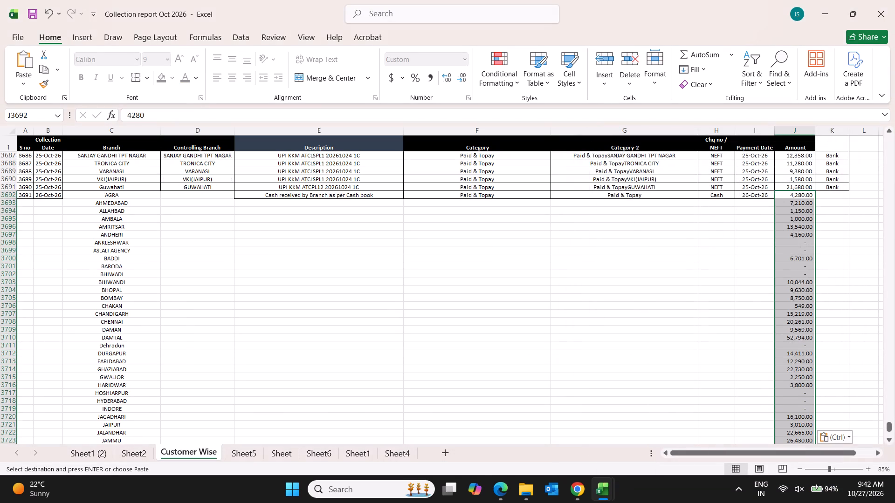
Delete the zero-amount rows for ANKLESHWAR, ASLALI AGENCY, BARODA, BHIWADI and Dehradun from the new entries.
click(803, 238)
key(shift+space)
key(shift+Down)
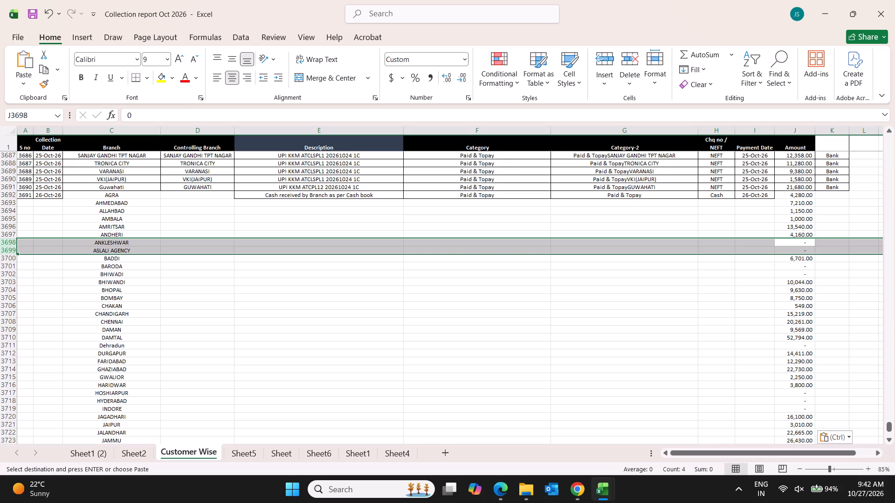
key(ctrl+minus)
key(Down)
key(shift+space)
key(shift+Down)
key(ctrl+minus)
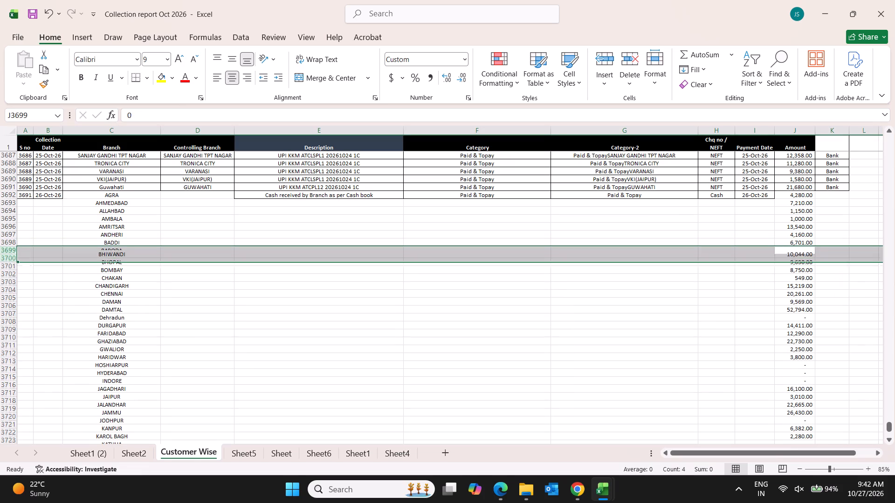
click(804, 315)
key(shift+space)
key(ctrl+minus)
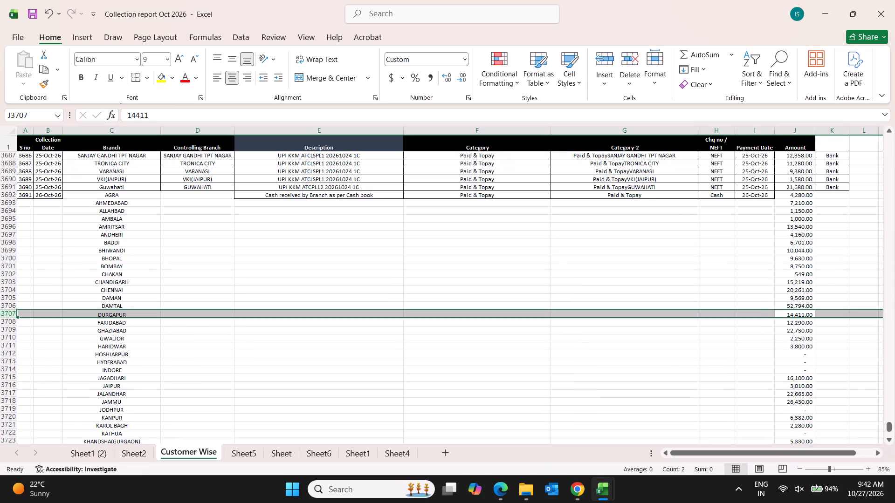
Delete the zero-amount rows for HOSHIARPUR, HYDERABAD, INDORE, JODHPUR and KATHUA from the new entries.
drag(801, 354, 800, 371)
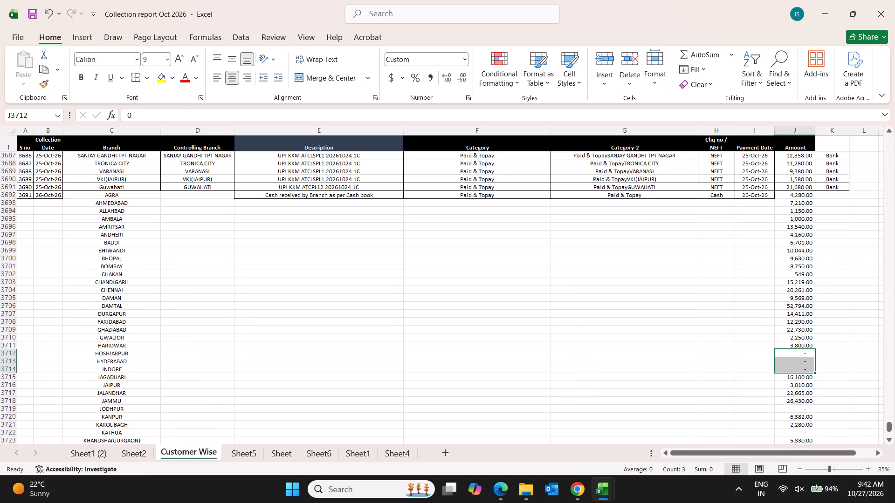
key(shift+space)
key(ctrl+minus)
scroll(840, 382, down, 6)
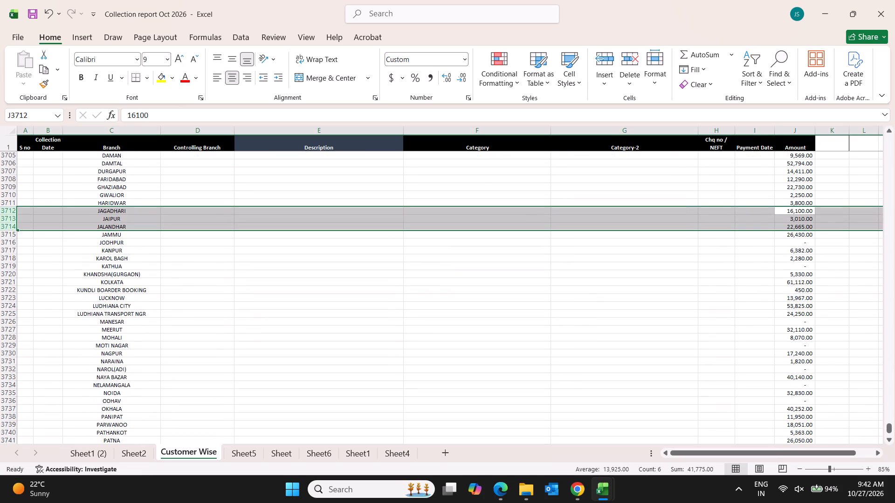
click(804, 239)
key(shift+space)
key(ctrl+minus)
key(Down)
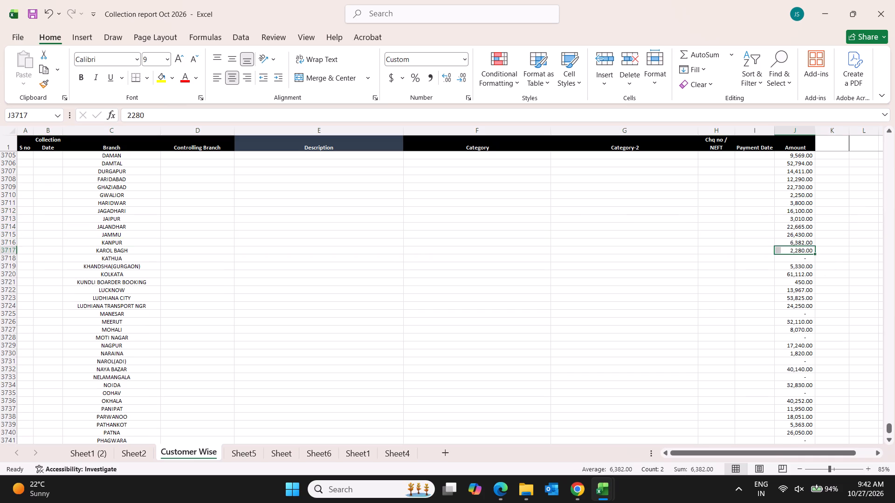
key(Down)
key(shift+space)
key(ctrl+minus)
Delete the zero-amount rows for MANESAR and MOTI NAGAR from the new entries.
key(Down)
key(Down)
key(Down)
key(Down)
key(Down)
key(Down)
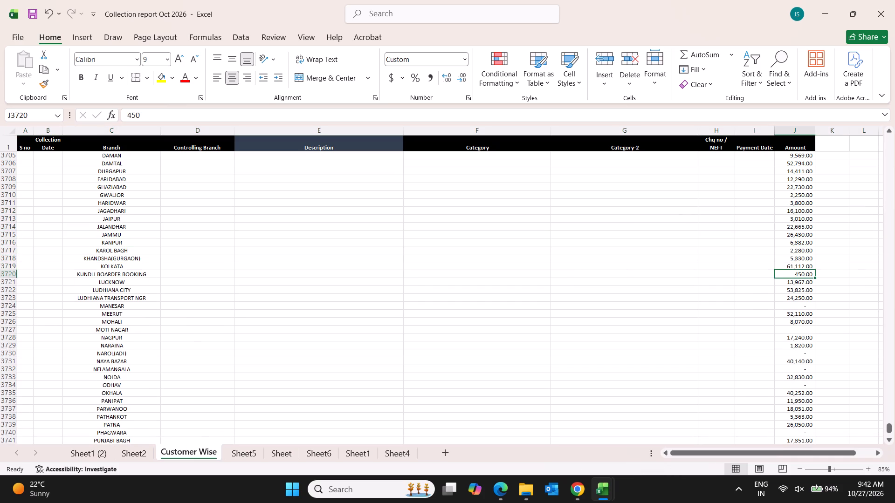
key(Down)
key(Up)
key(shift+space)
key(ctrl+minus)
key(Down)
key(Down)
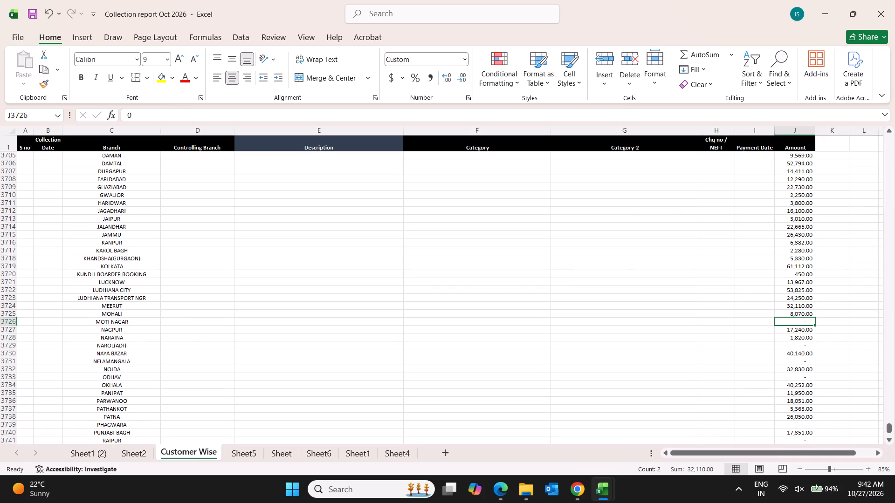
key(shift+space)
key(ctrl+minus)
Delete the zero-amount rows for NAROL(ADI), NELAMANGALA and ODHAV from the new entries.
key(Down)
key(Down)
key(shift+space)
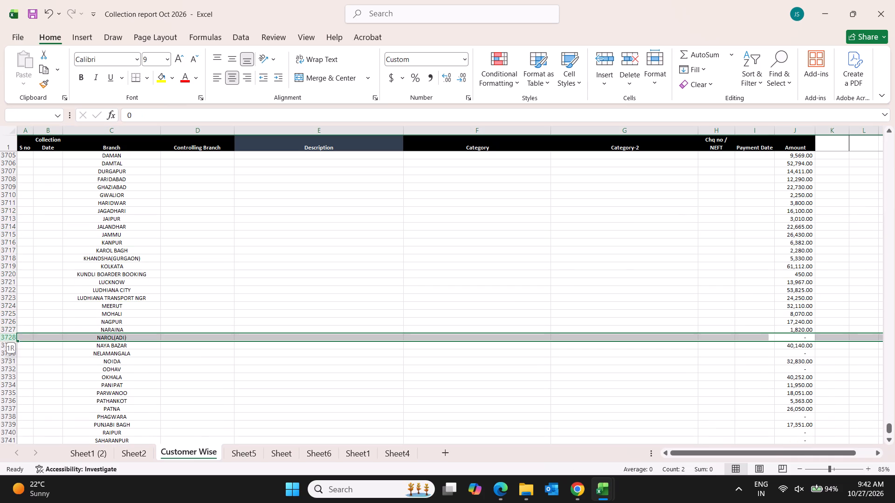
key(ctrl+minus)
key(Down)
key(shift+space)
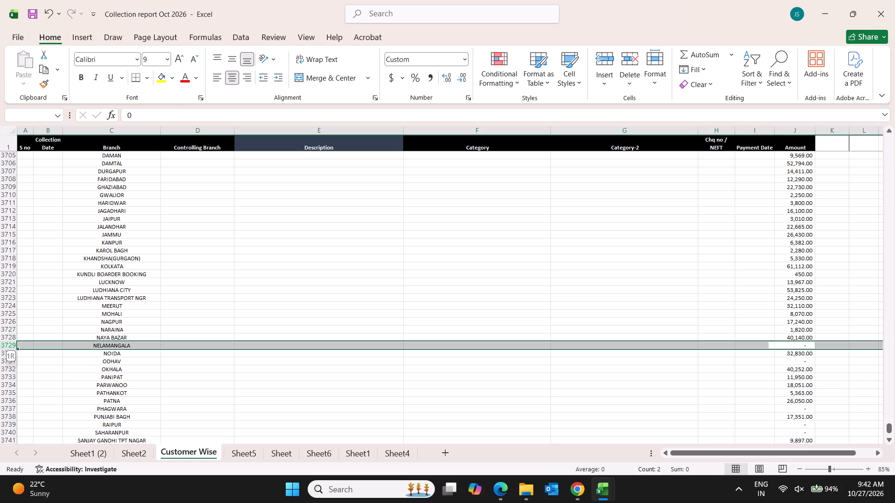
key(ctrl+minus)
scroll(826, 289, down, 4)
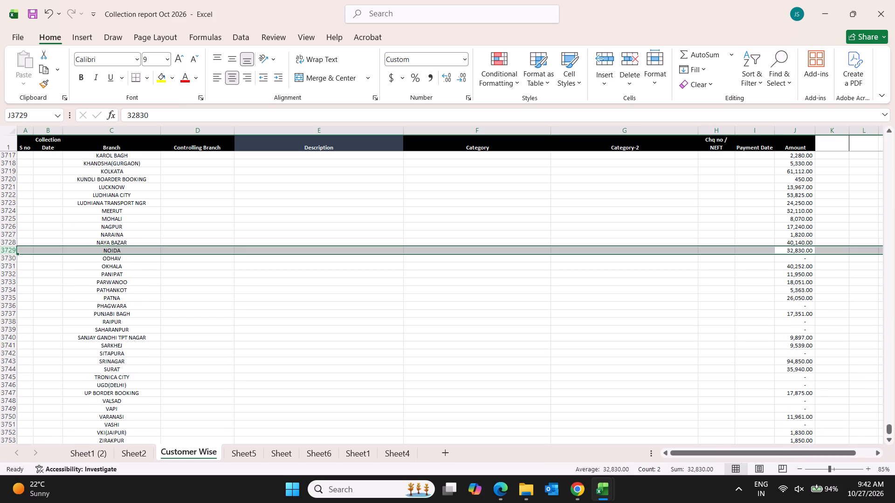
click(804, 257)
key(shift+space)
key(ctrl+minus)
Delete the zero-amount rows for PHAGWARA, RAIPUR and SAHARANPUR from the new entries.
key(Down)
key(Down)
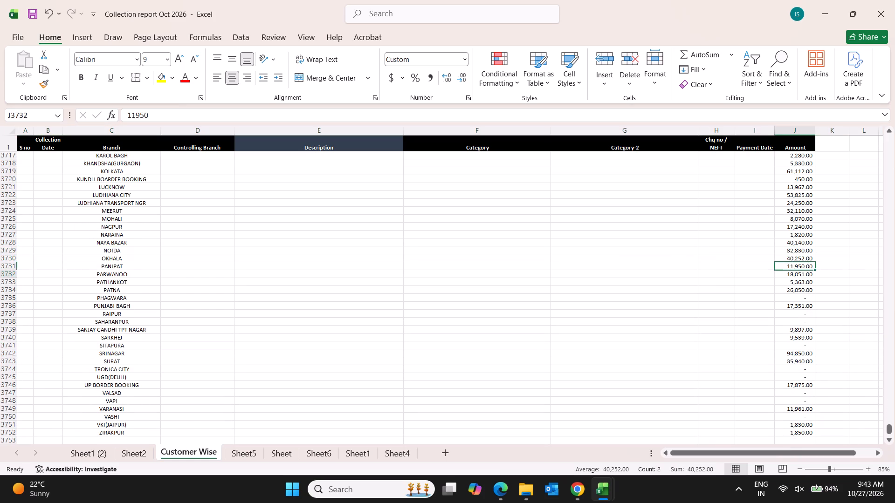
key(Down)
key(Down)
key(Down)
key(shift+space)
key(ctrl+minus)
key(Down)
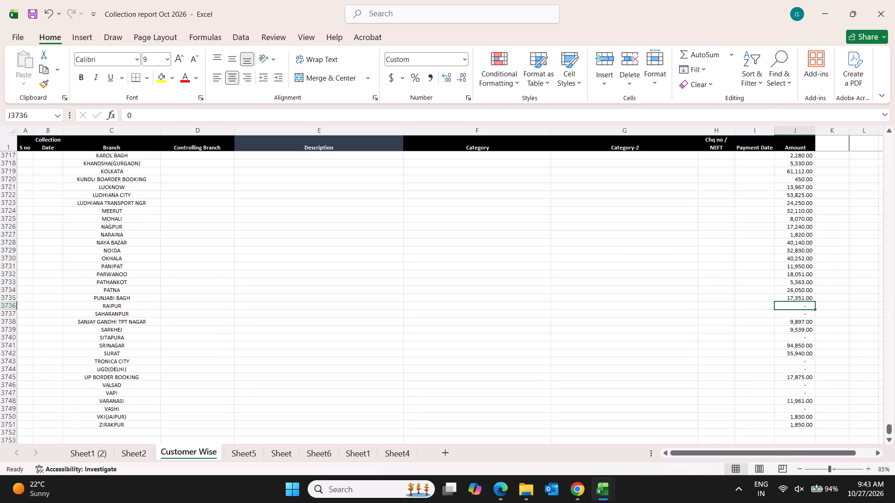
key(shift+space)
key(shift+Down)
key(ctrl+minus)
Delete the zero-amount rows for SITAPURA, TRONICA CITY and UGD(DELHI) from the new entries.
key(Down)
key(Down)
key(shift+space)
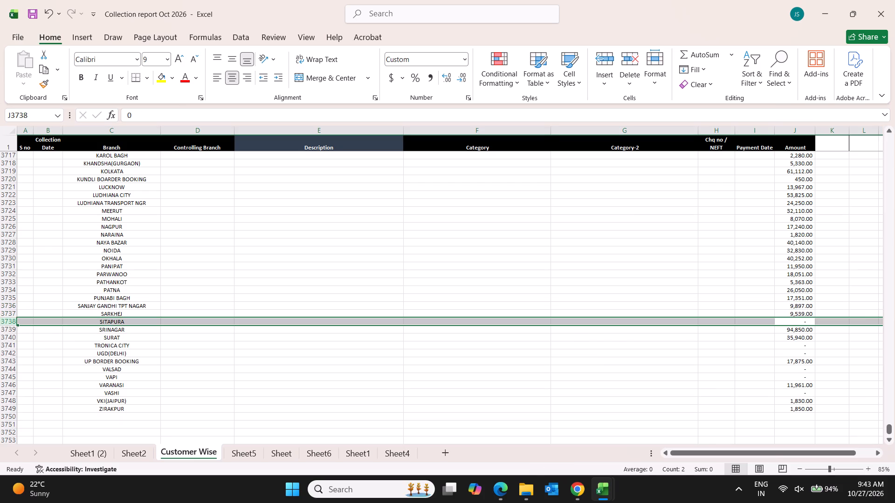
key(ctrl+minus)
key(Down)
key(Down)
key(shift+space)
key(shift+Down)
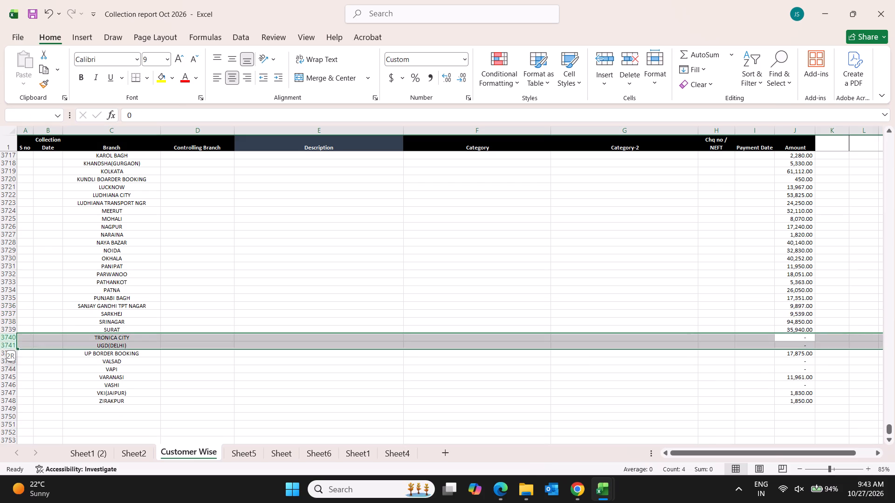
key(ctrl+minus)
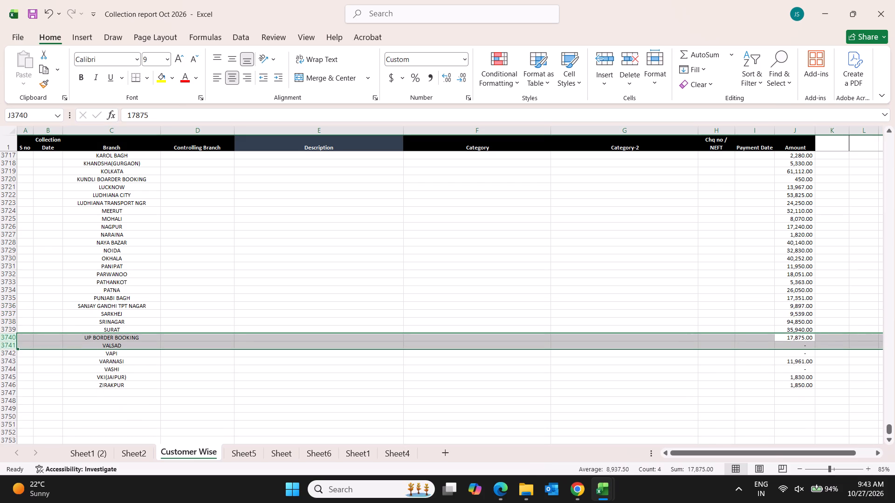
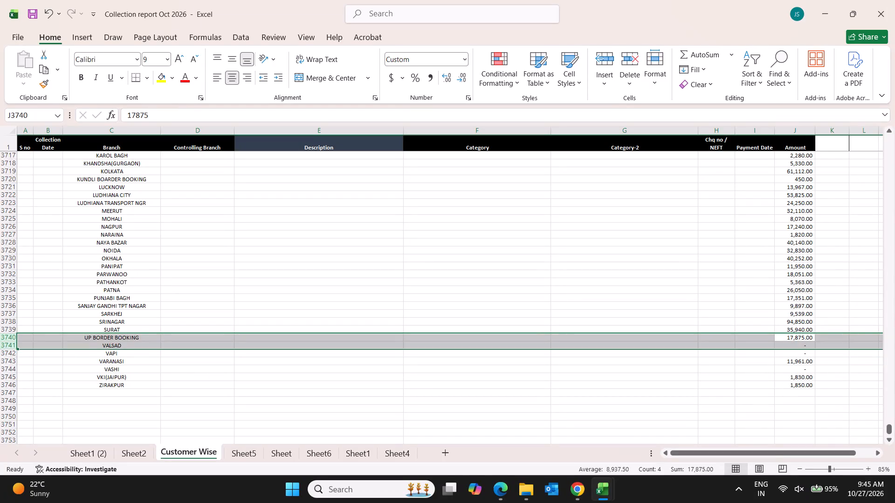
Delete the zero-amount rows for VALSAD, VAPI and VASHI from the new entries.
click(795, 345)
key(shift+space)
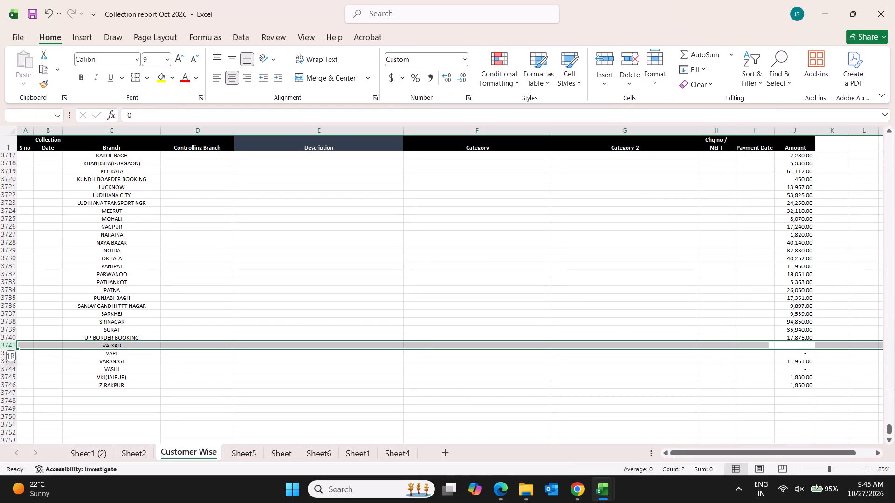
key(shift+Down)
key(ctrl+minus)
key(Down)
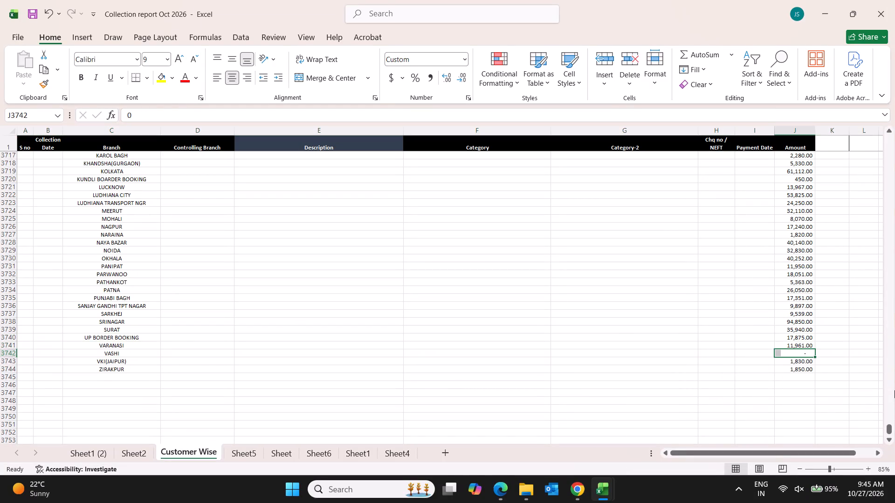
key(ctrl+minus)
key(Escape)
key(shift+space)
key(ctrl+minus)
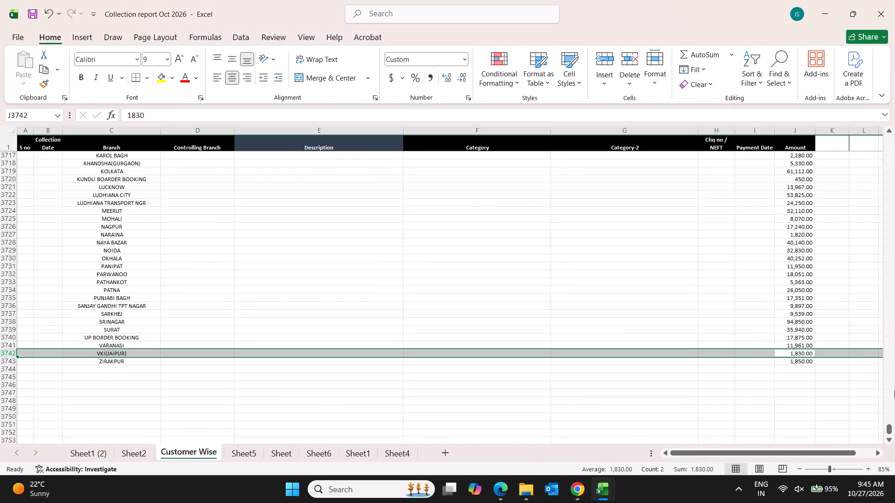
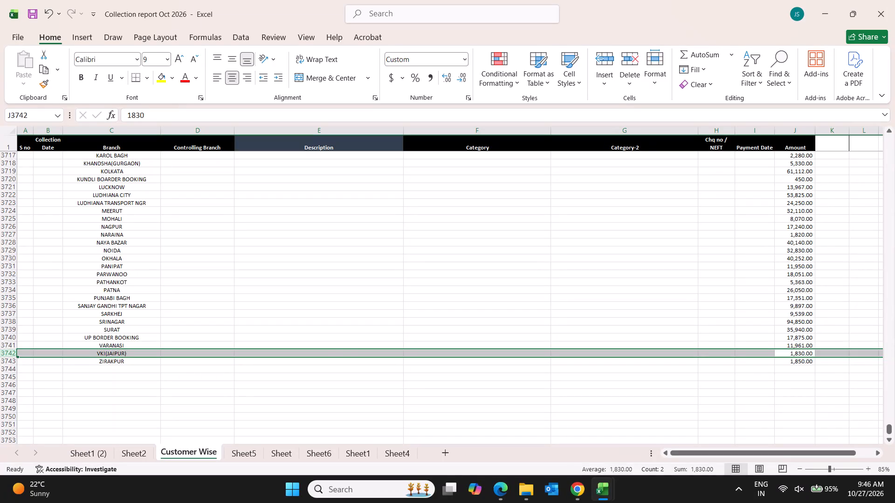
Enter Cash in column K beside the AGRA amount and fill it down through the ZIRAKPUR row.
click(822, 360)
key(ctrl+Up)
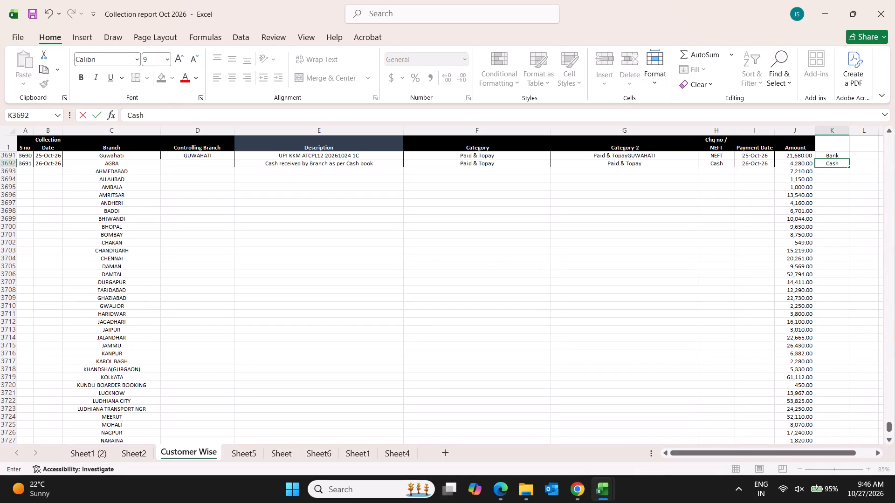
key(Return)
key(Left)
key(ctrl+Down)
key(Down)
key(Up)
key(Right)
key(ctrl+shift+Up)
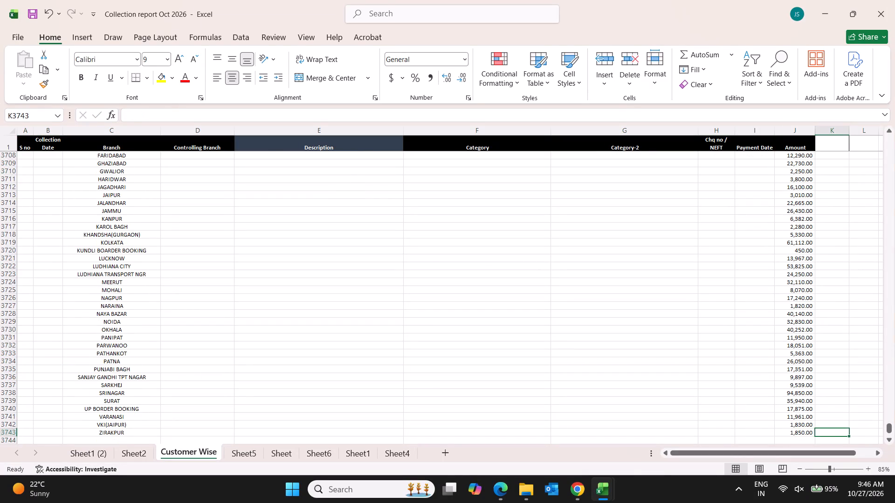
key(ctrl+d)
key(Down)
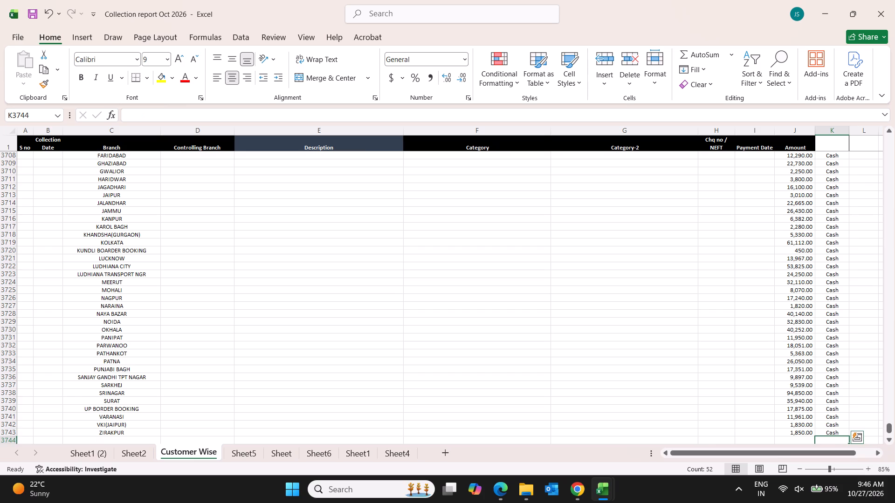
Fill AGRA's Description, Category, Category-2, Chq no / NEFT and Payment Date entries down through the ZIRAKPUR row.
key(Up)
key(Left)
key(Left)
key(shift+Left)
key(shift+Left)
key(shift+Left)
key(shift+Left)
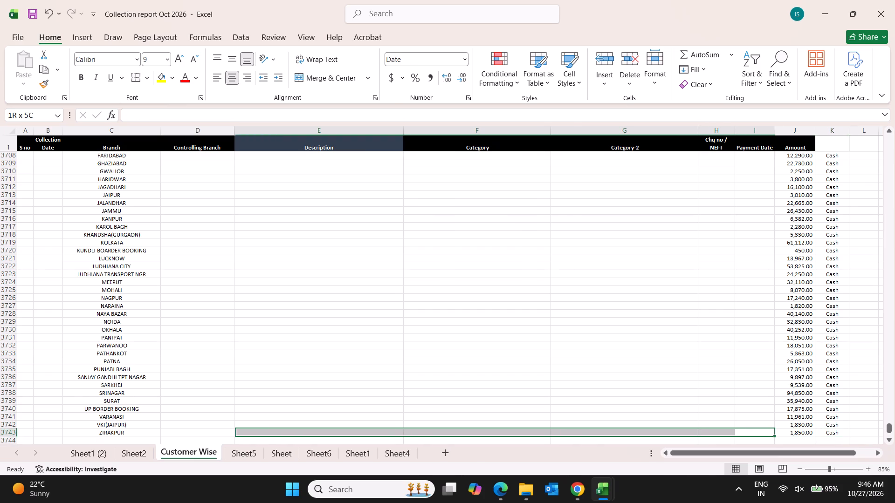
key(ctrl+shift+Up)
key(ctrl+d)
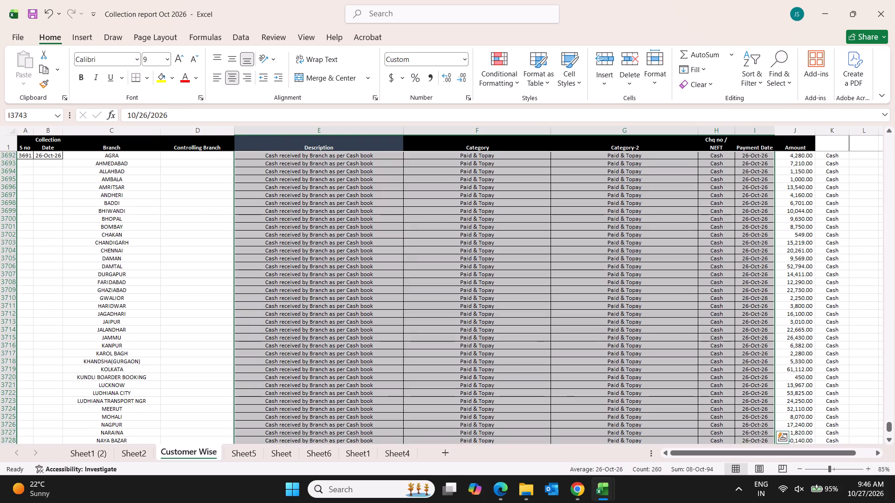
Apply all borders to columns A through K, from the header row down to the ZIRAKPUR row.
scroll(833, 349, down, 6)
click(835, 418)
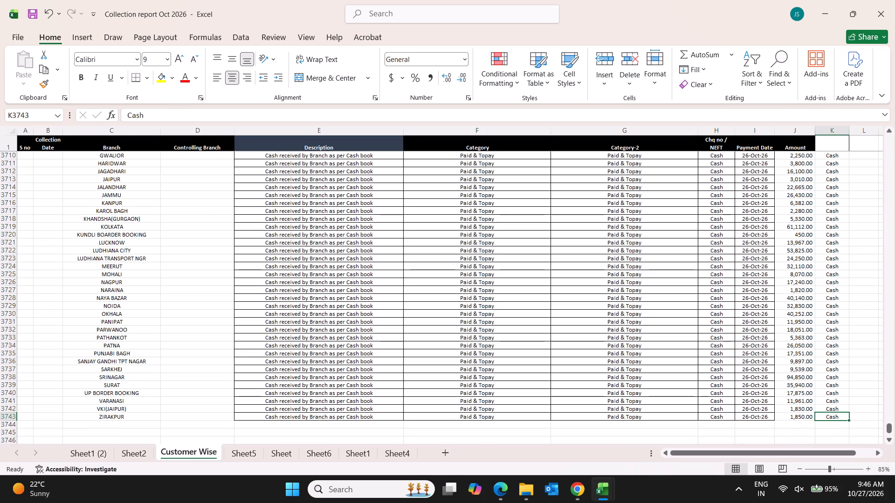
key(shift+Left)
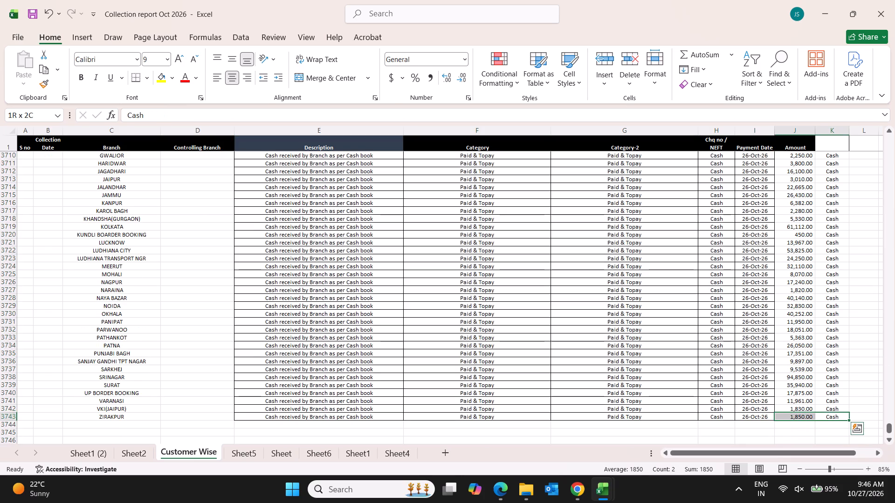
key(ctrl+shift+Left)
key(shift+Left)
key(shift+Left)
key(shift+Left)
key(shift+Left)
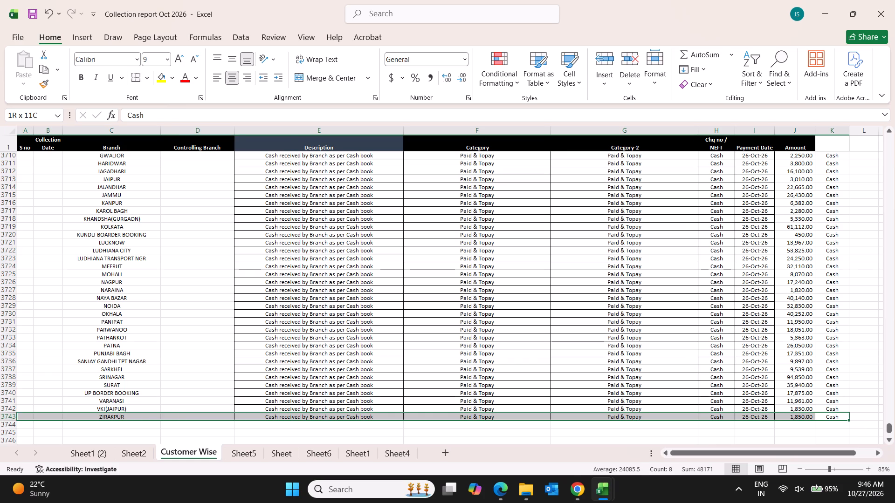
key(ctrl+shift+Up)
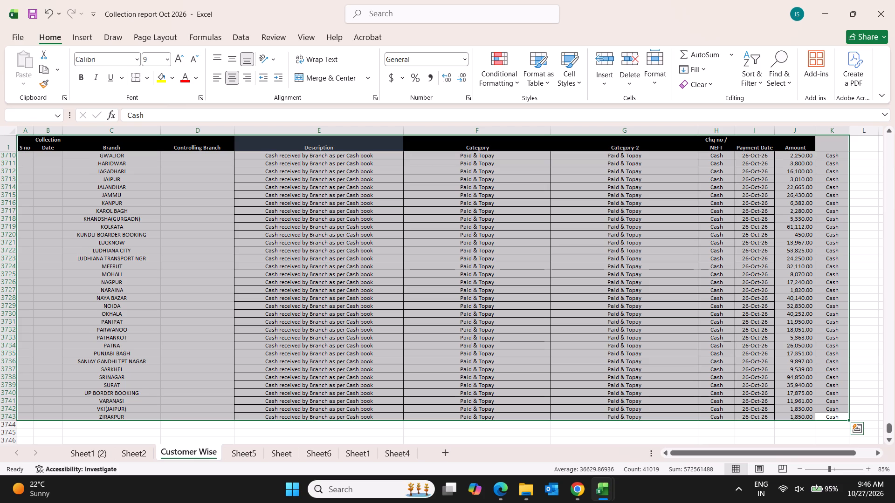
click(147, 78)
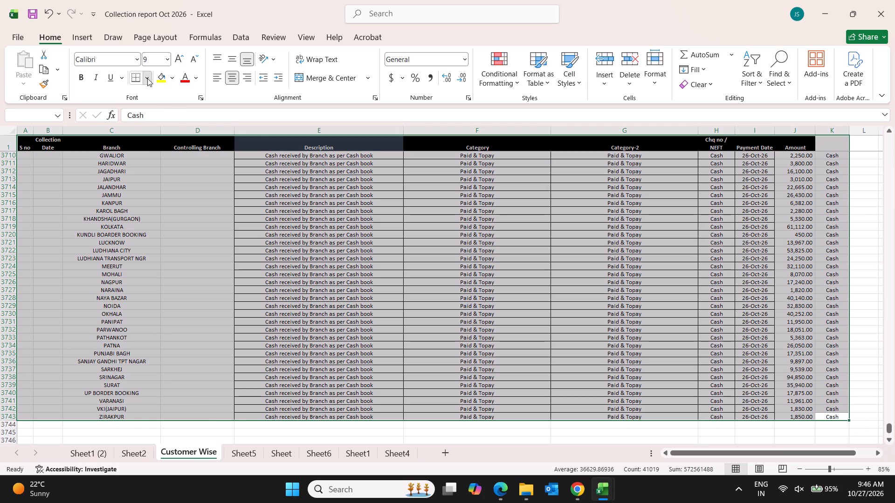
click(147, 199)
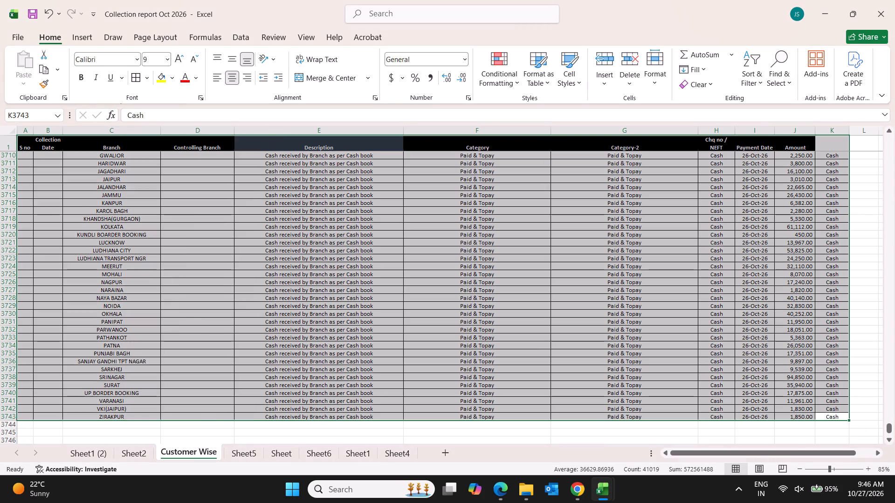
Fill the S no and the 26-Oct-26 Collection Date from AGRA's row down to ZIRAKPUR and save the workbook.
click(47, 418)
key(shift+Left)
key(ctrl+shift+Up)
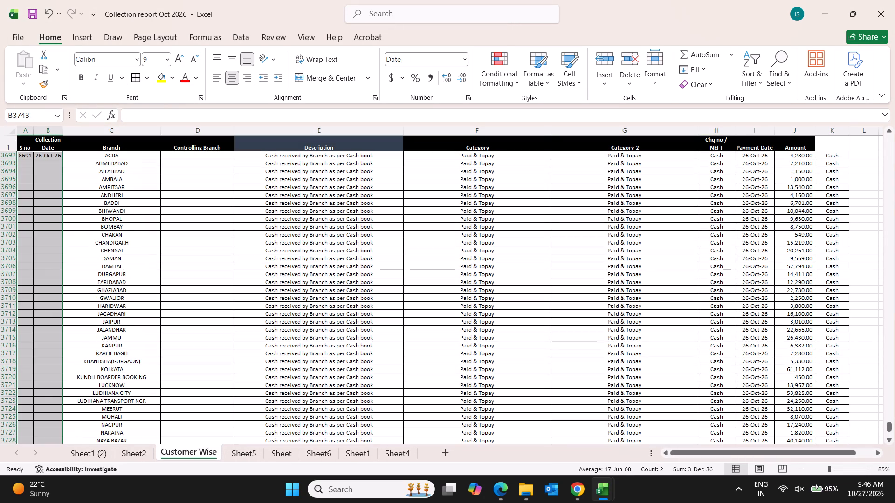
key(ctrl+d)
key(ctrl+s)
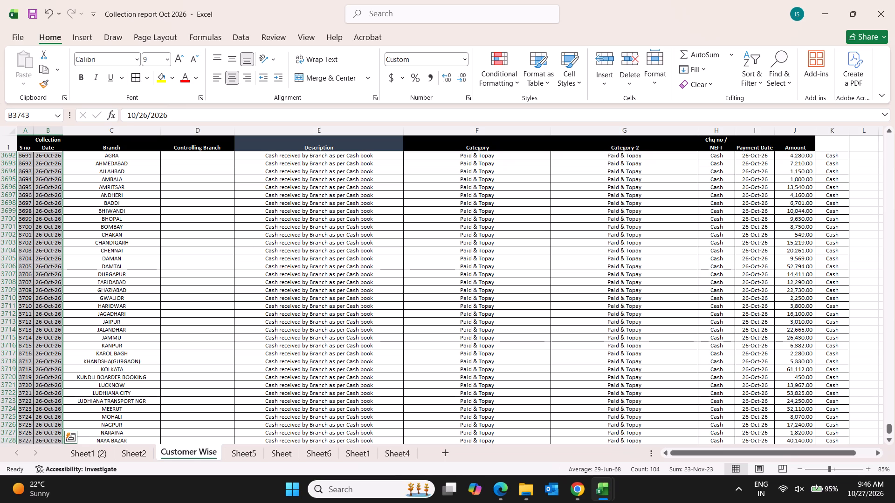
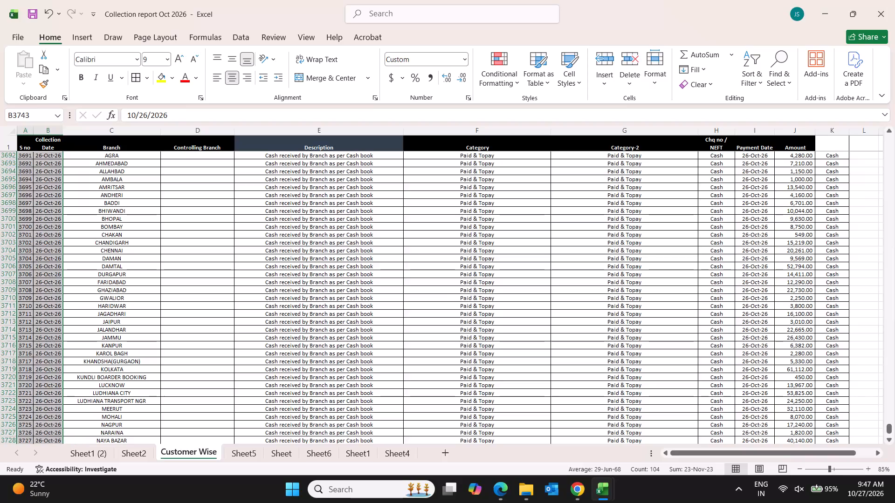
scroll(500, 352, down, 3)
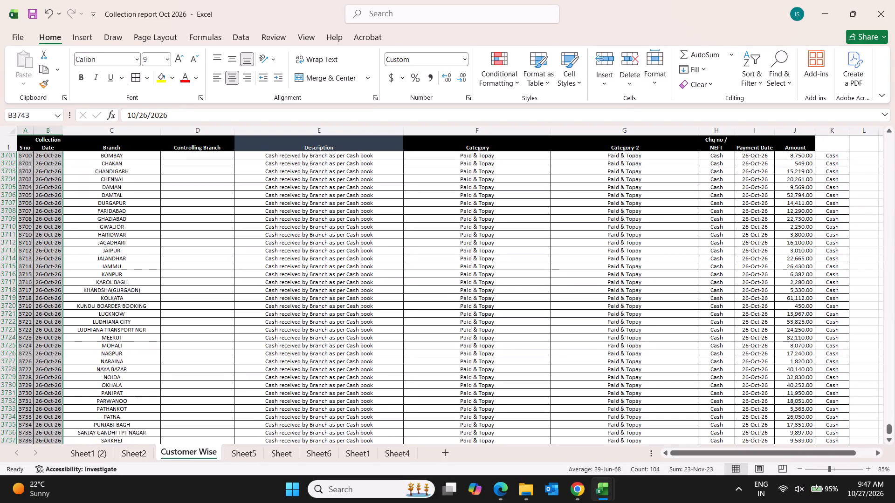
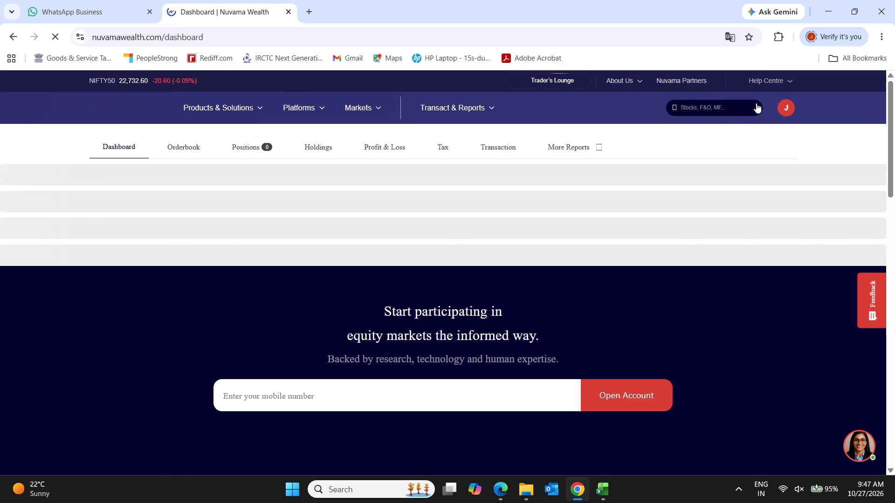
Open the sign-in options on the Nuvama Wealth website in Chrome.
click(786, 108)
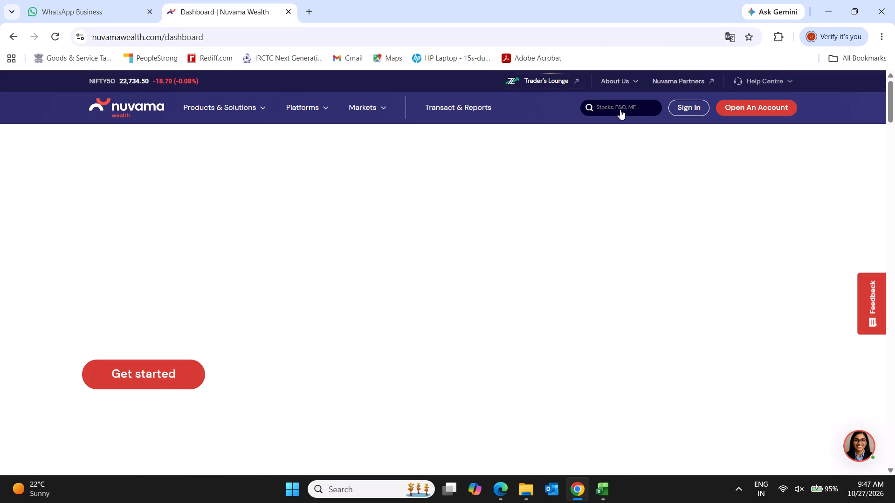
click(692, 109)
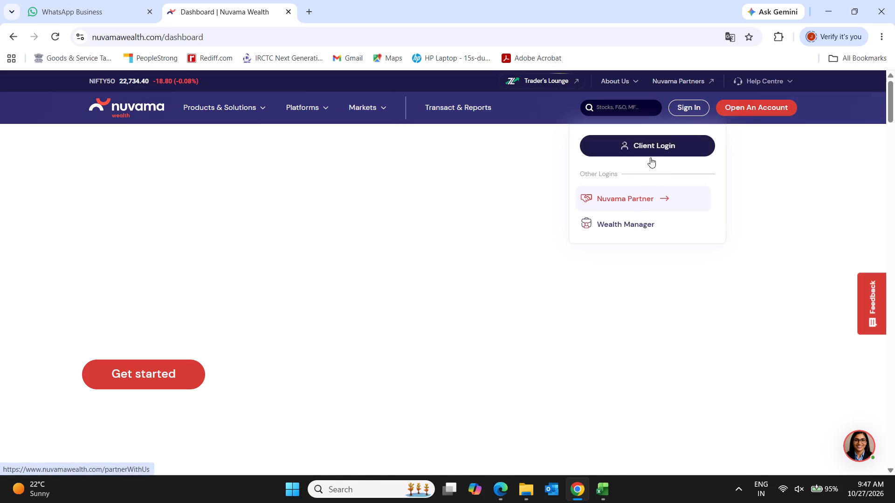
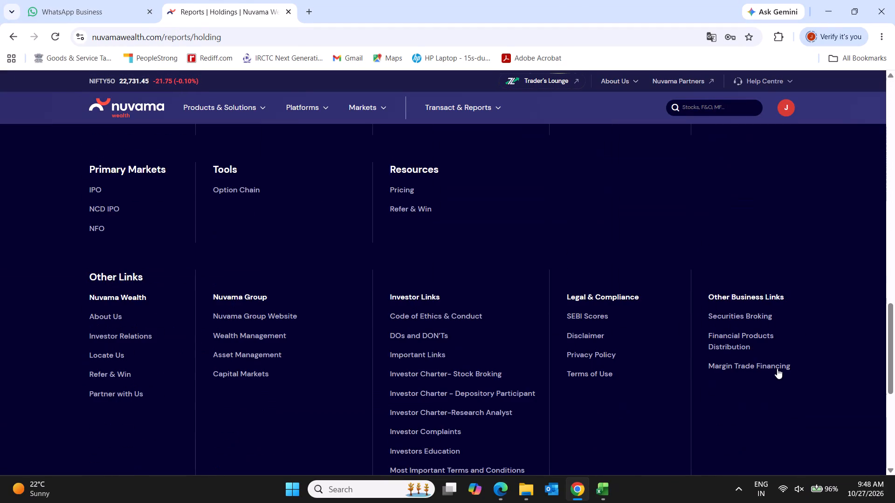
Open the YES BANK holding's details from the equity holdings and check its quantity breakdown.
scroll(778, 369, up, 15)
scroll(779, 368, down, 8)
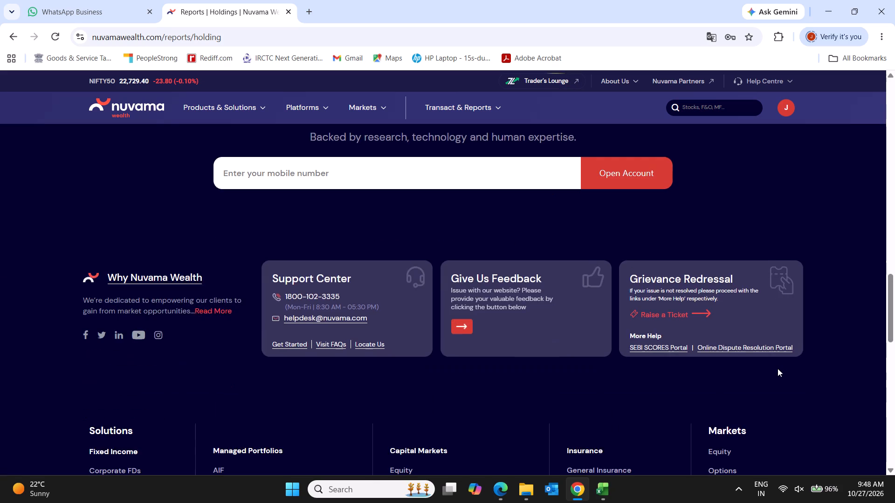
scroll(778, 368, up, 5)
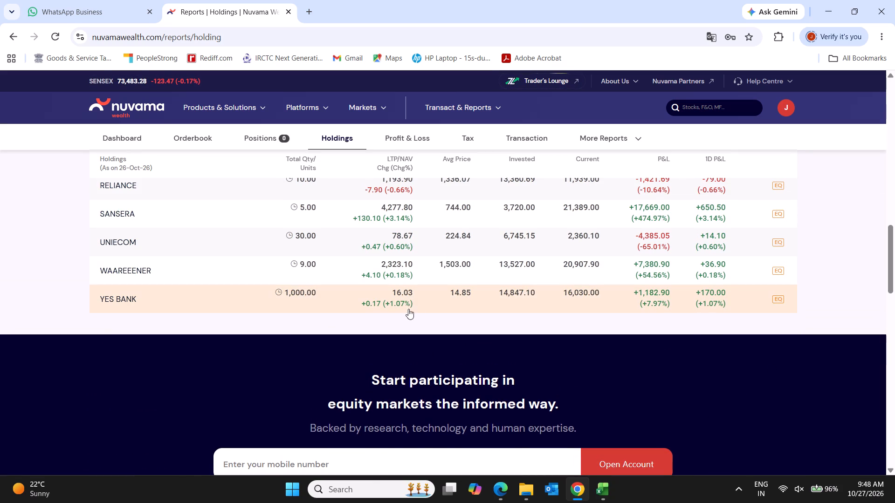
drag(472, 293, 464, 293)
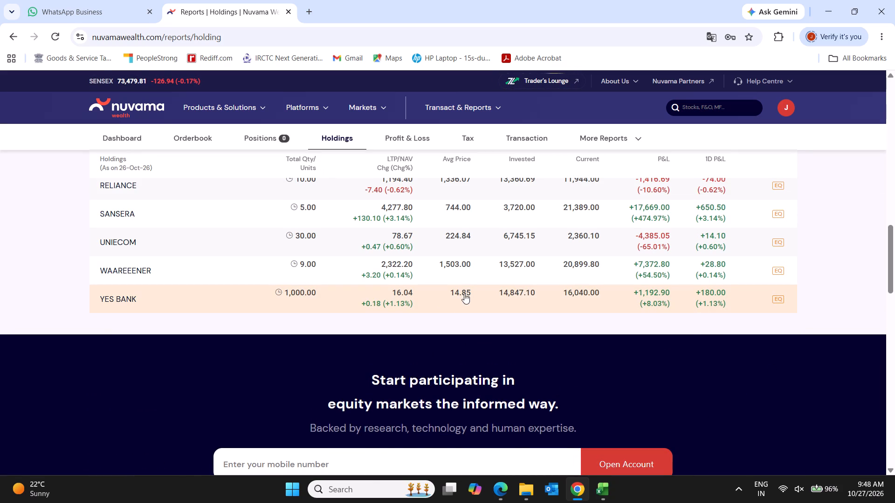
drag(464, 293, 453, 294)
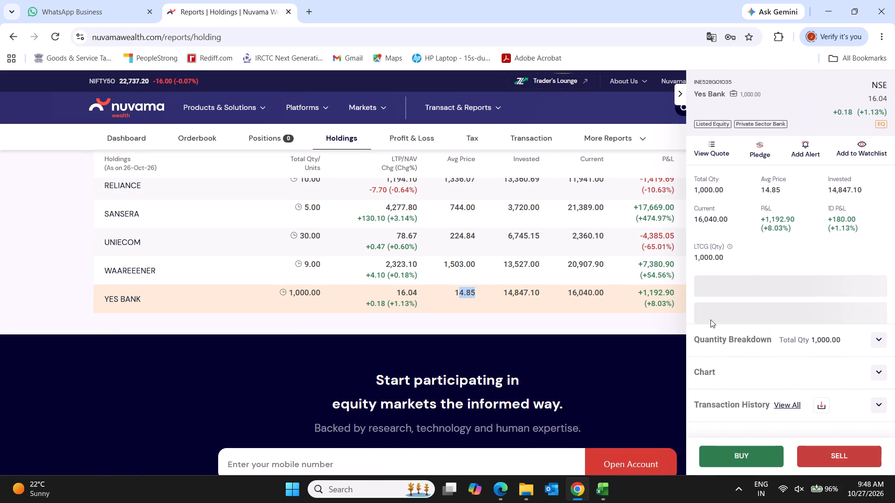
click(878, 344)
scroll(854, 357, down, 3)
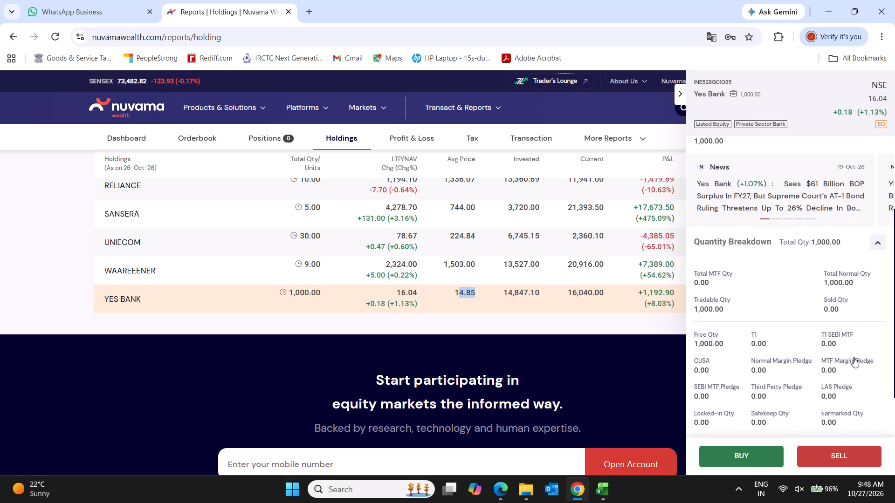
scroll(854, 357, down, 1)
scroll(840, 298, up, 3)
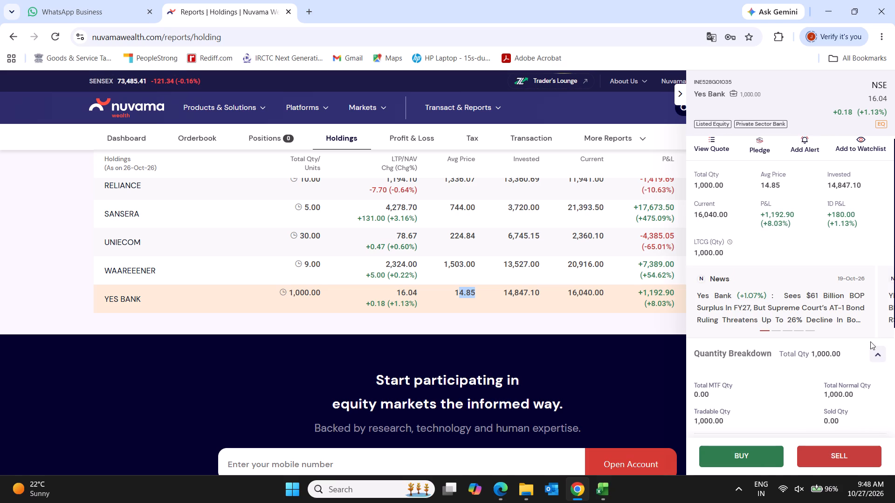
click(875, 352)
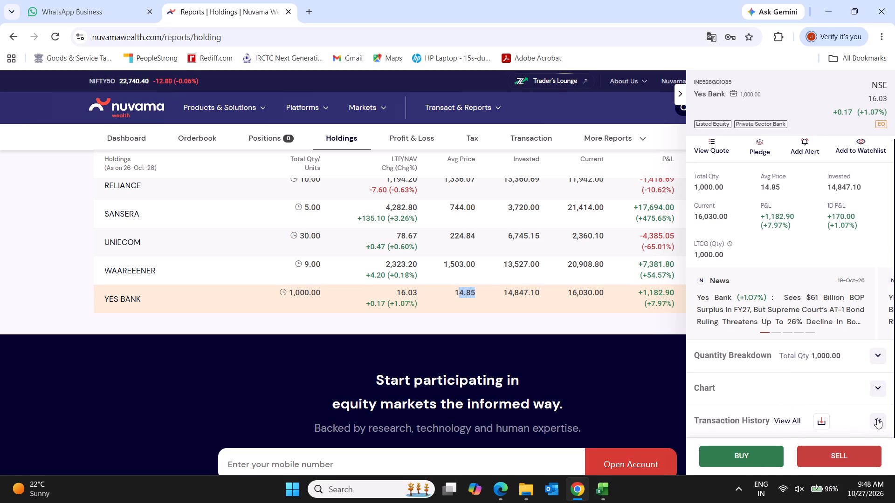
Review the quantities and average prices in the YES BANK transaction history against the holding's average price, and close its details.
click(878, 418)
scroll(841, 340, down, 5)
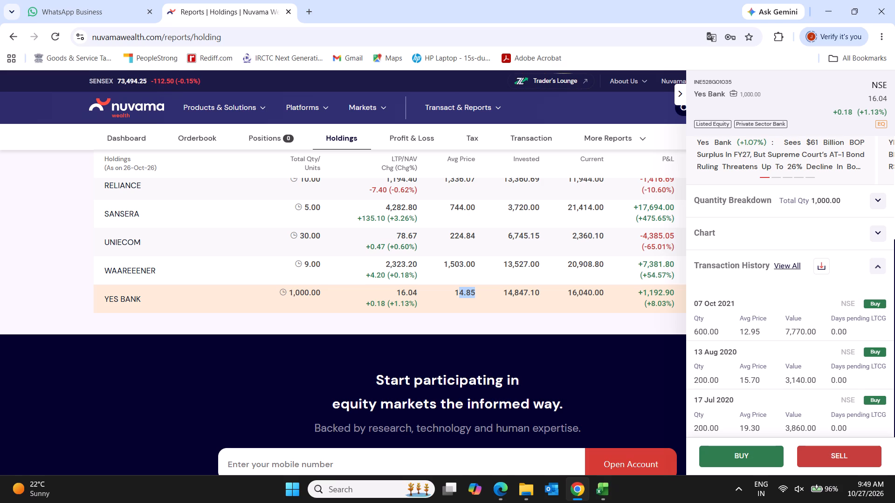
scroll(772, 350, down, 2)
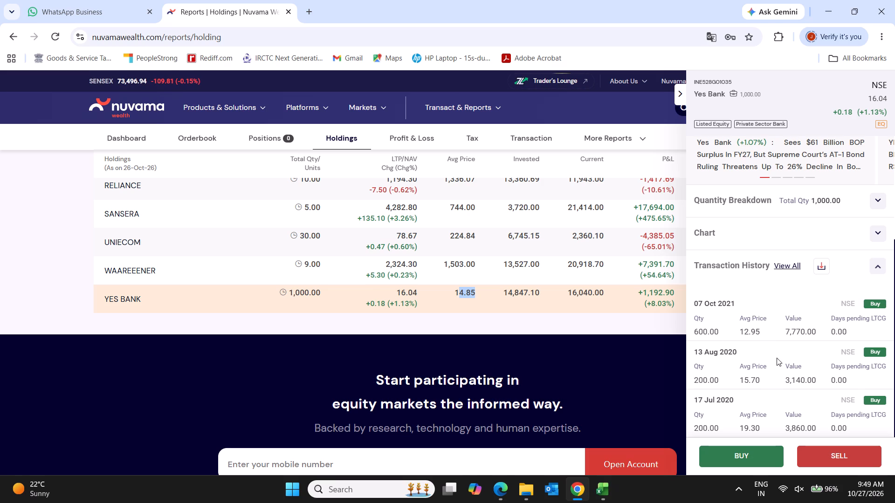
drag(721, 427, 691, 428)
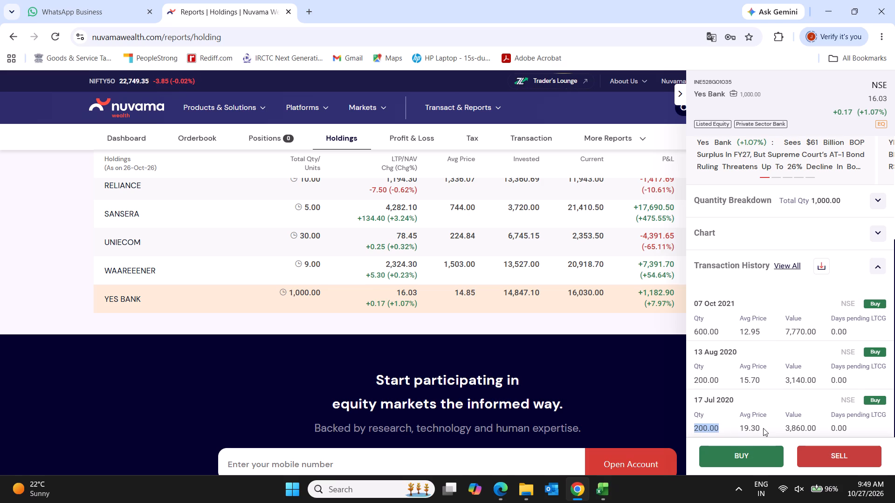
drag(763, 428, 737, 428)
drag(760, 376, 752, 377)
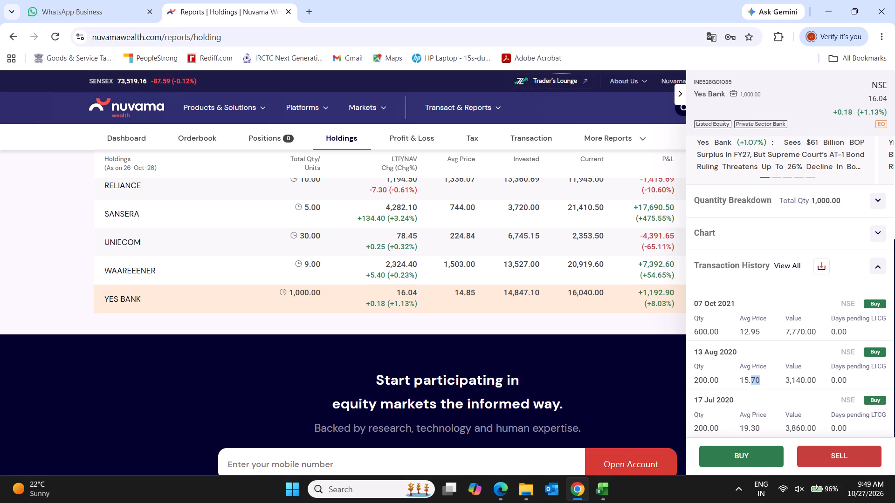
drag(752, 377, 738, 378)
drag(721, 379, 688, 381)
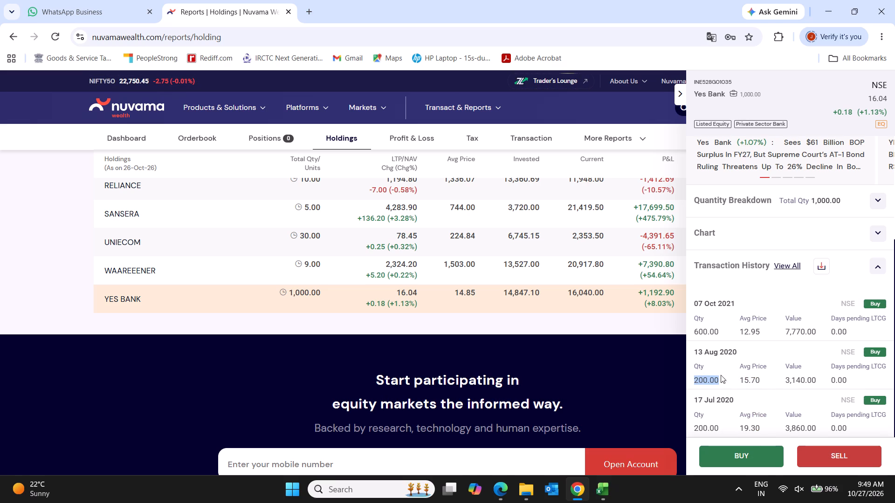
drag(720, 332, 693, 330)
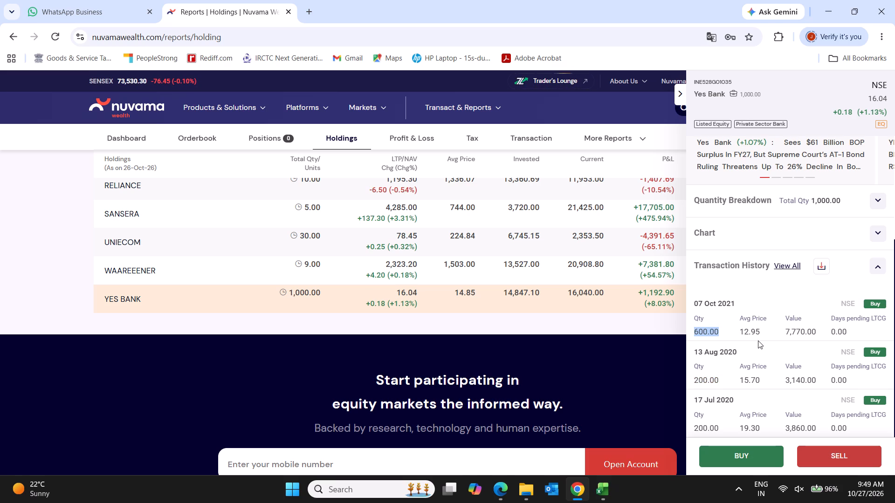
scroll(821, 272, up, 4)
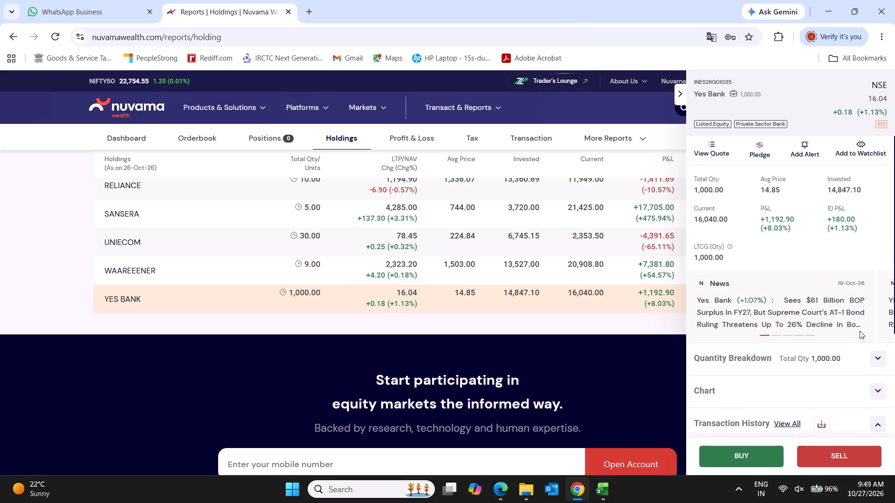
scroll(861, 331, up, 6)
drag(781, 188, 762, 188)
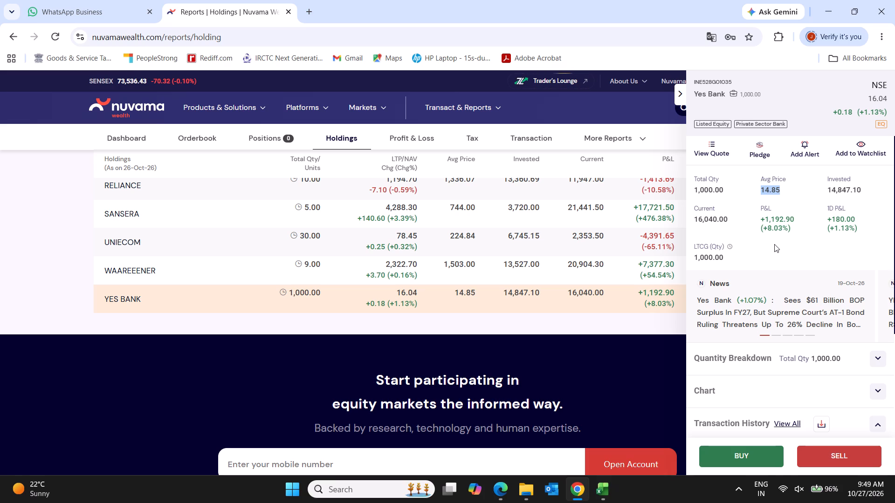
click(674, 90)
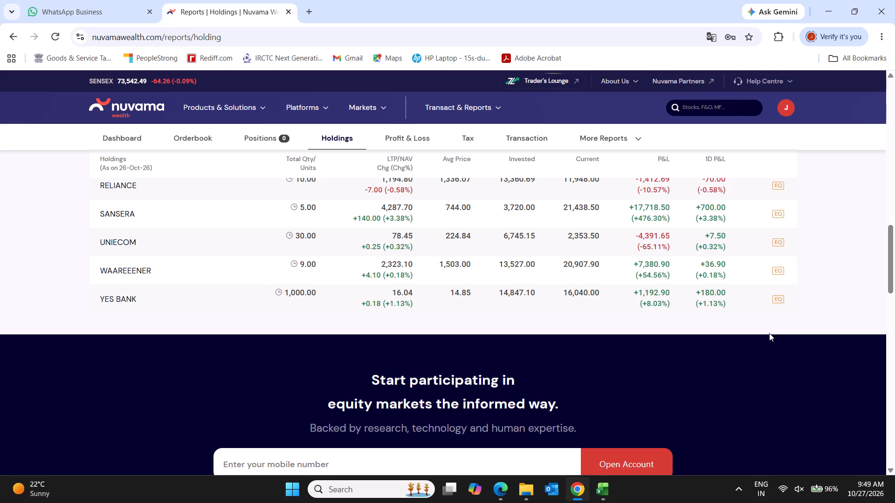
Look back through the equity holdings and open the transaction history of the AARTIDRUGS holding.
scroll(769, 333, up, 2)
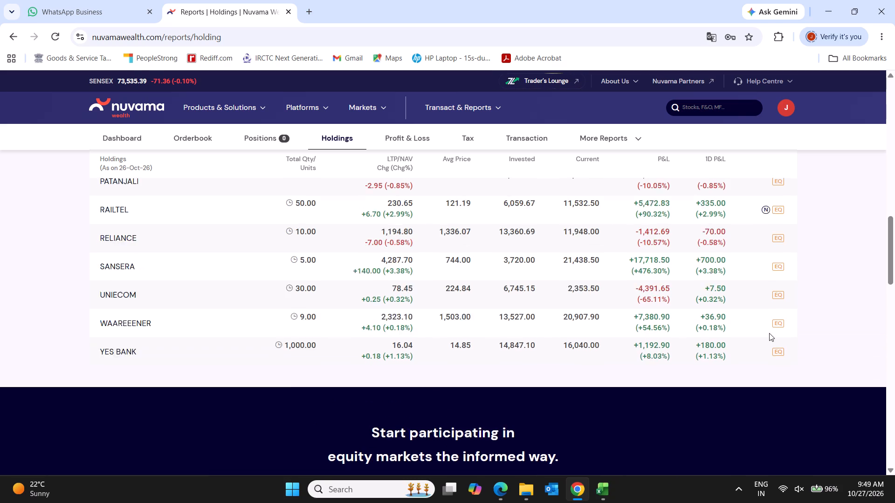
scroll(769, 333, up, 1)
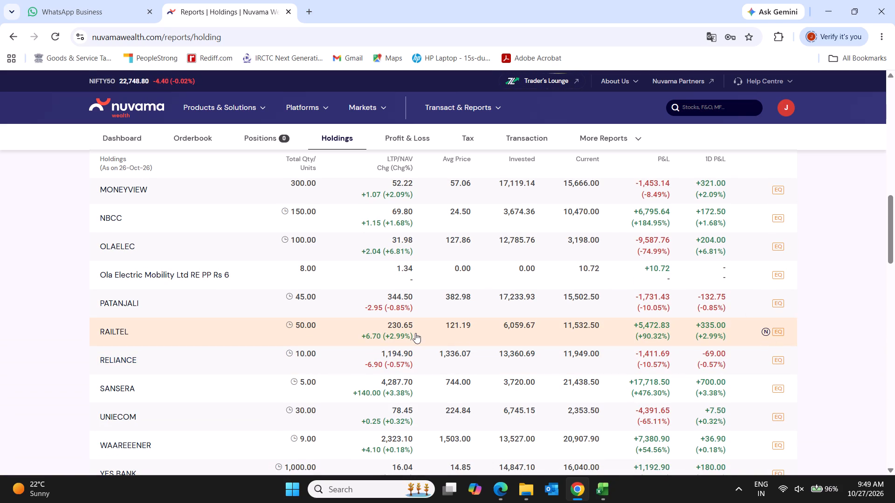
scroll(415, 333, up, 3)
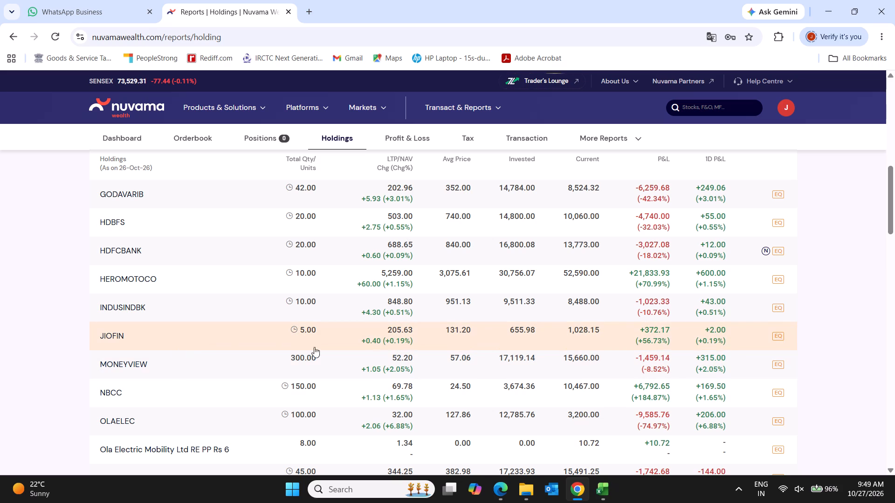
scroll(666, 358, up, 1)
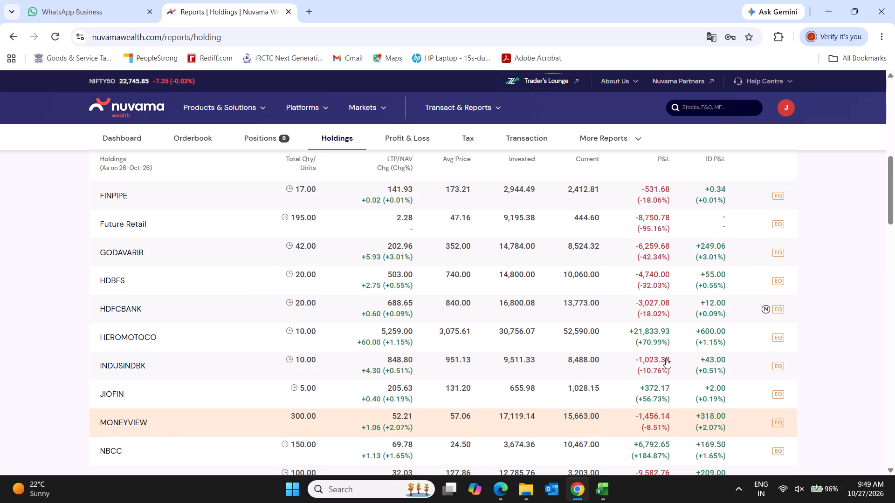
scroll(666, 358, up, 8)
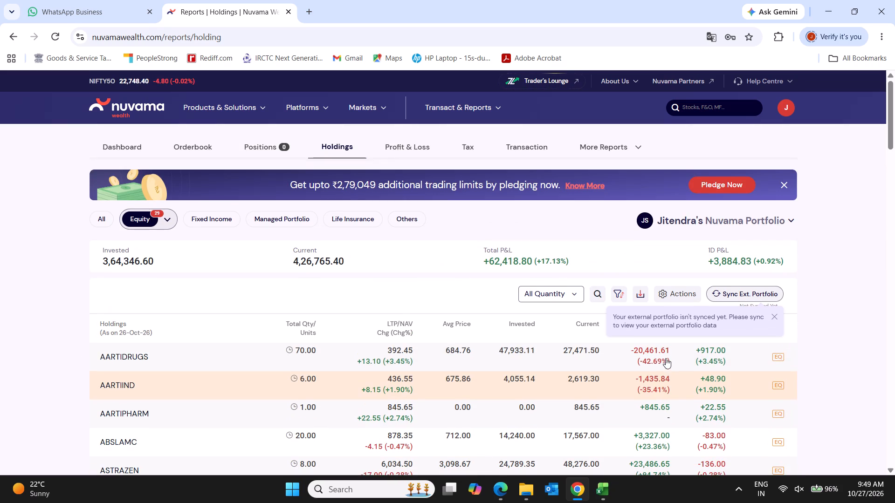
scroll(666, 358, up, 3)
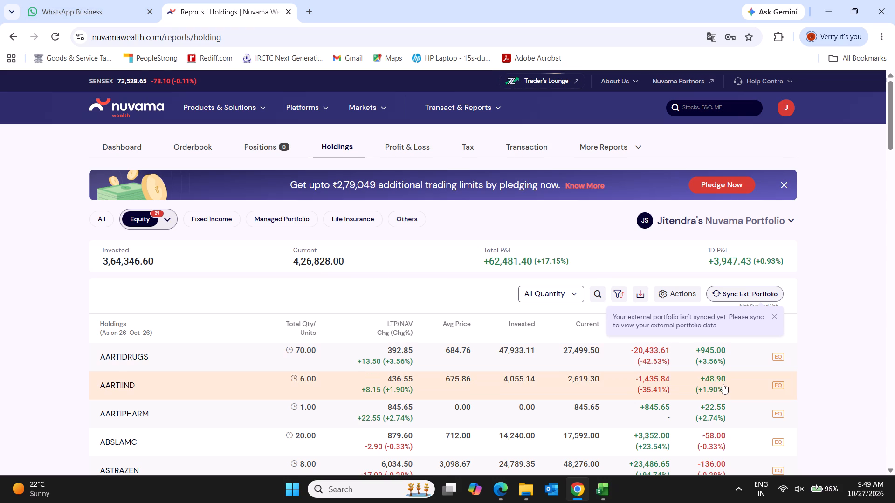
click(710, 356)
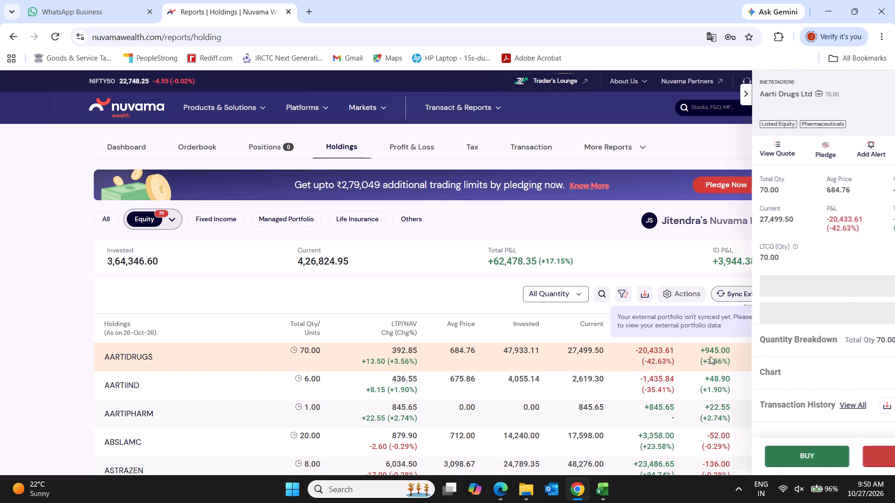
click(879, 422)
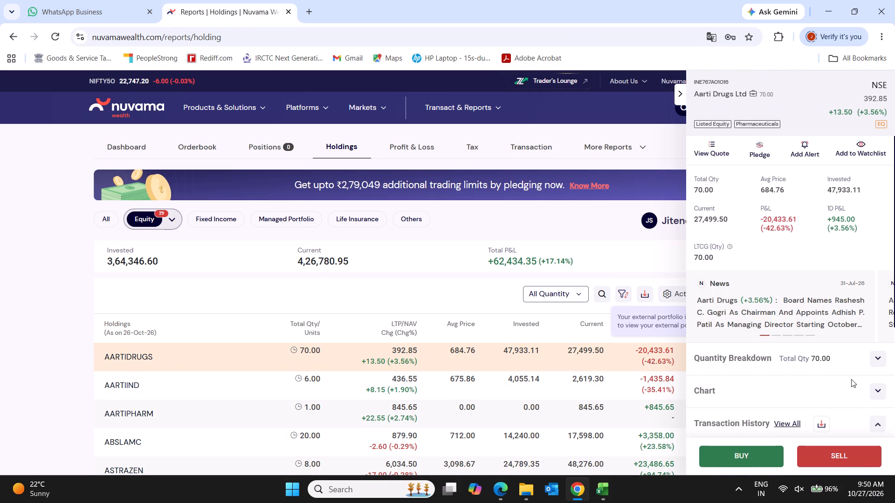
scroll(847, 388, down, 6)
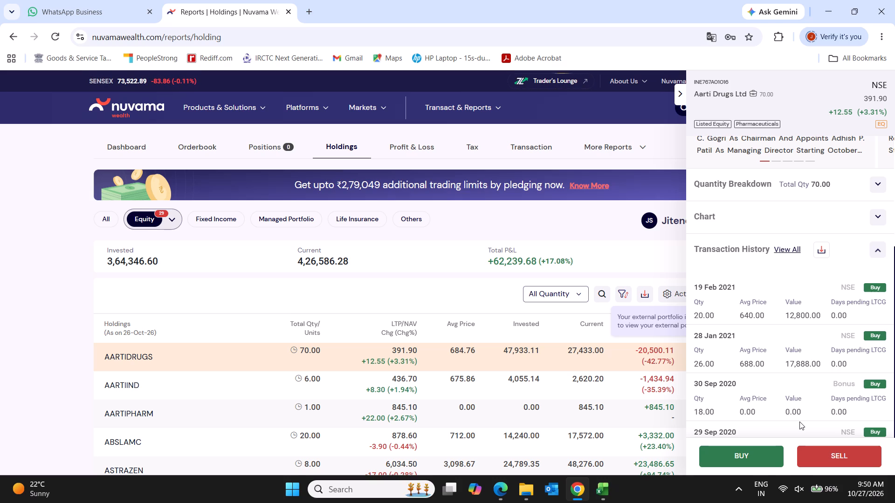
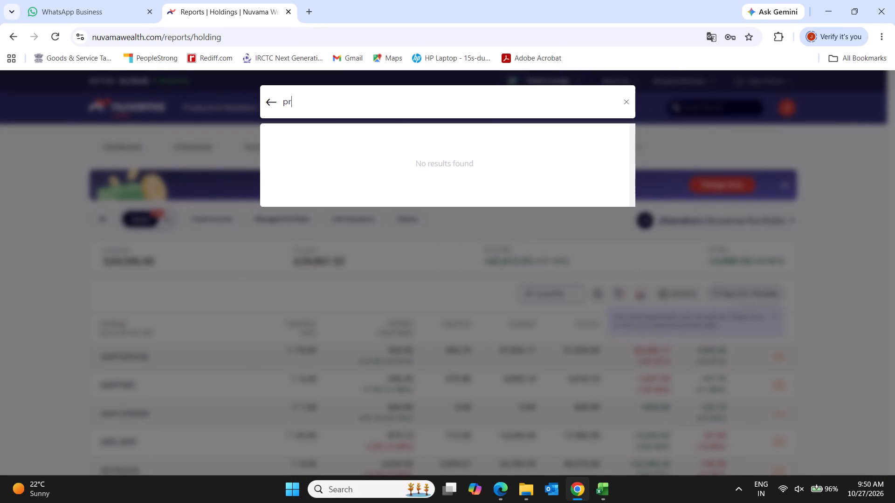
Correct the stock search term and search for "parna".
key(BackSpace)
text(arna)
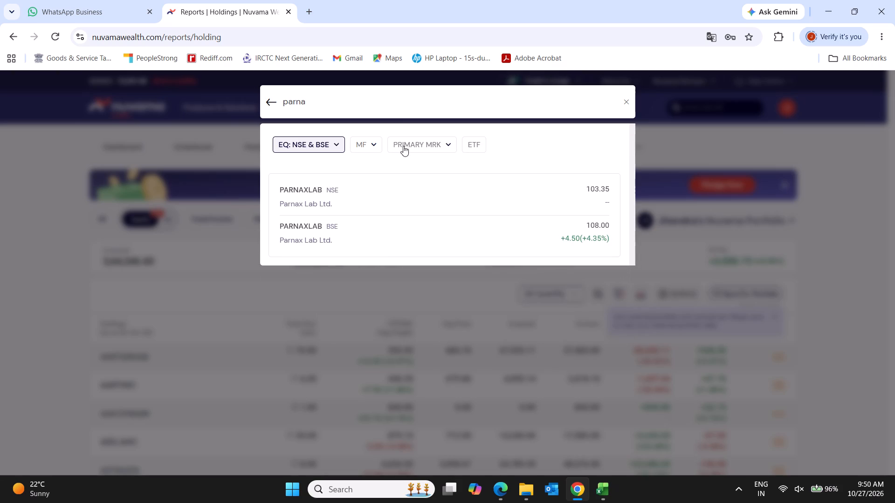
Replace the stock search term with "prn" to search the equity listings.
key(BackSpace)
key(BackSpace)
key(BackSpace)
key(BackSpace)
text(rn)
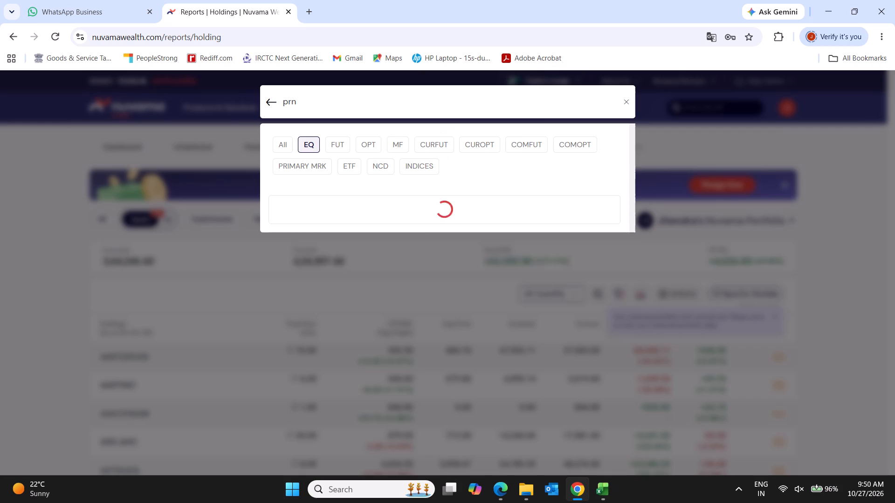
Open the Pranav Constructions Ltd quote from the recently searched equities, check its price and market depth, and close it.
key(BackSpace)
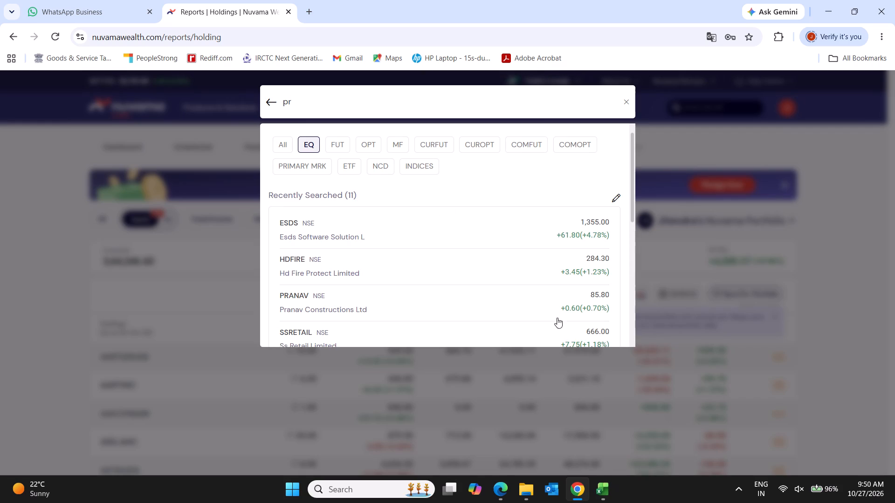
click(514, 306)
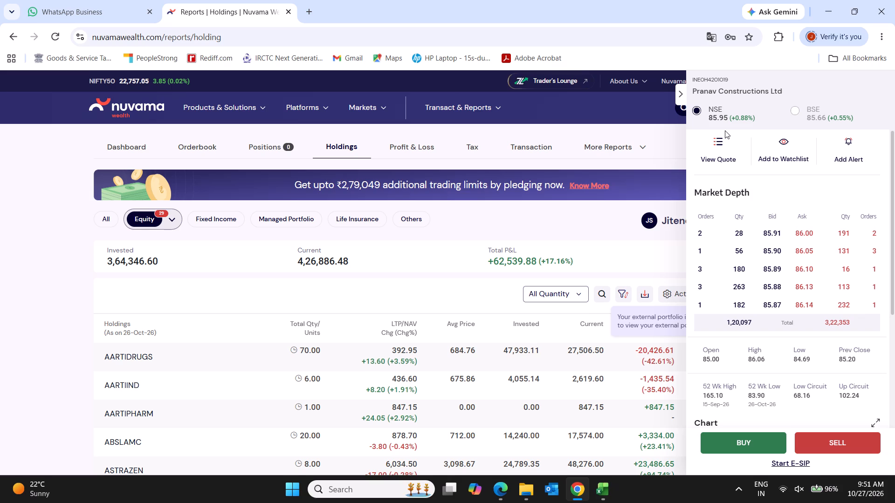
click(683, 93)
Look further down the equity holdings list.
scroll(548, 290, down, 5)
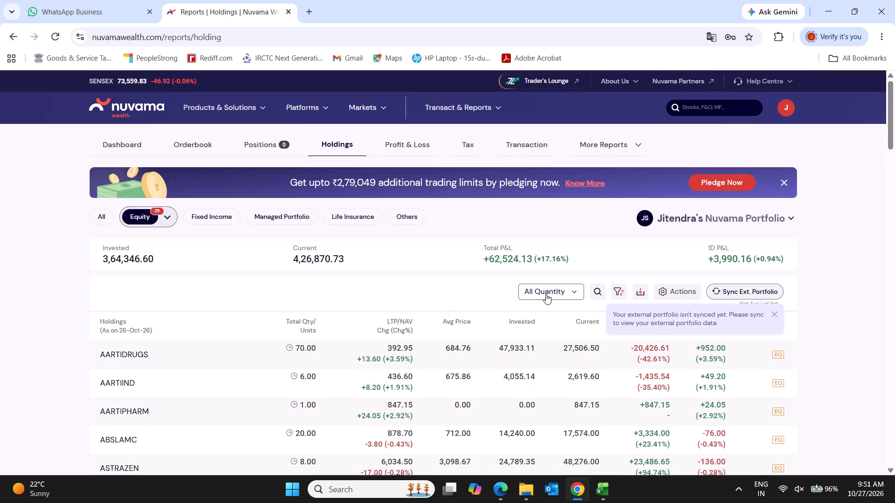
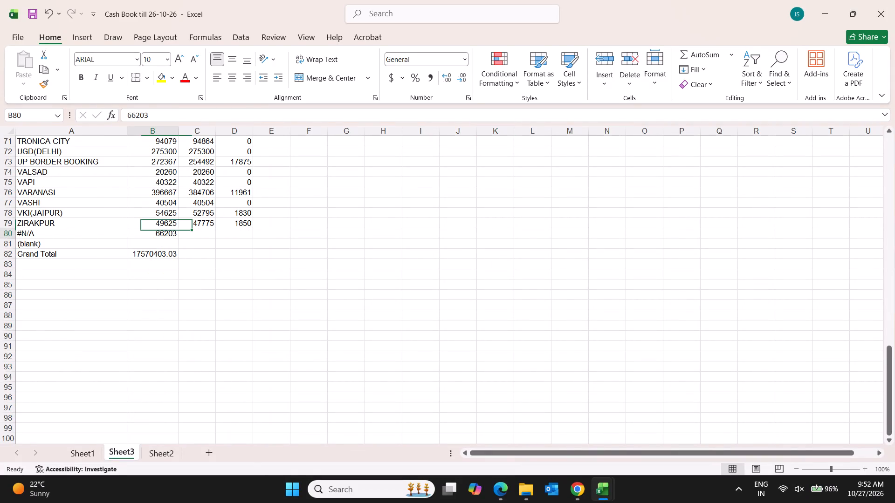
Set the column B amounts of the #N/A and (blank) rows to 0.
key(Return)
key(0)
key(Return)
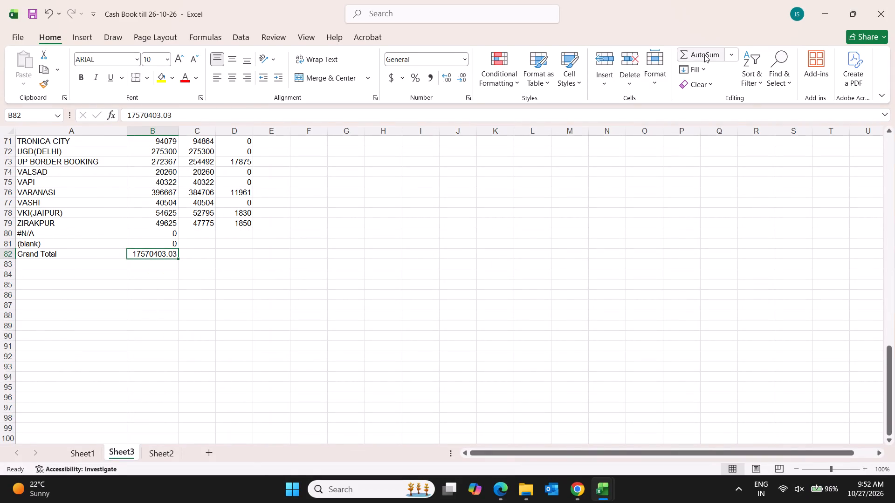
Replace the fixed column B Grand Total in B82 with an AutoSum of B4:B81.
click(704, 54)
key(Return)
Copy the column B Grand Total and open the Paste Special options for cell H82.
click(159, 253)
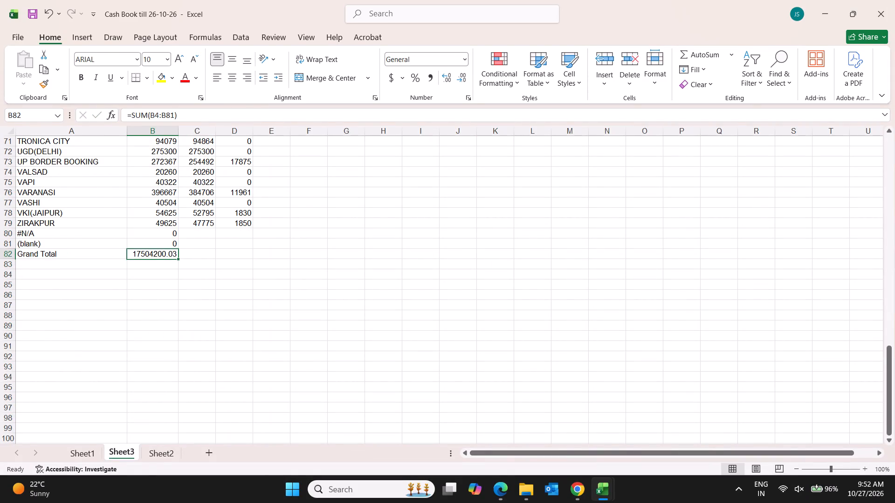
key(ctrl+c)
right_click(369, 255)
click(404, 239)
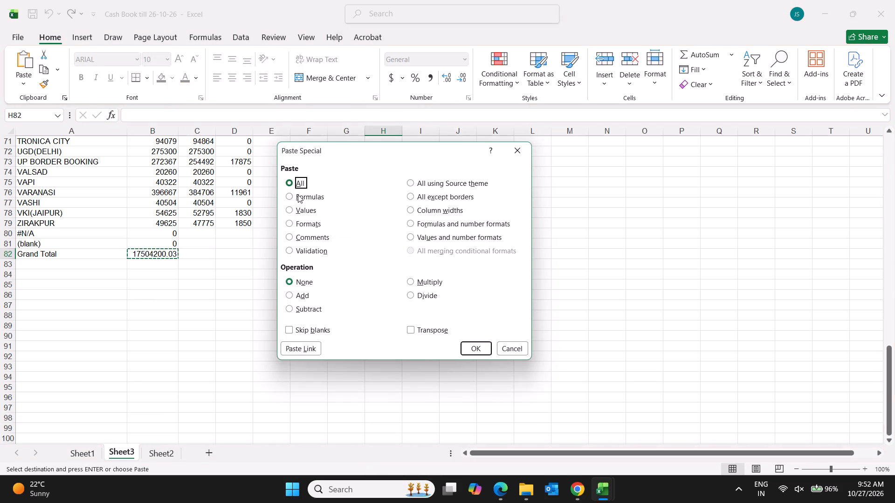
Paste the copied Grand Total into cell H82 of the cash book's Sheet3 as values only.
click(295, 211)
click(466, 347)
key(Escape)
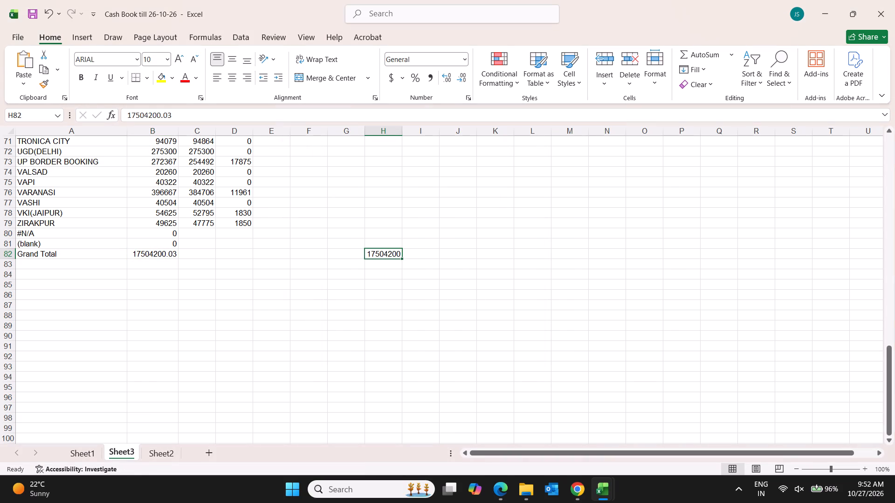
Copy the whole-rupee part of H82 and replace the cash book figure in Collection report Oct 2026's Cash Bank deposit formula with 17504200.
drag(160, 116, 156, 116)
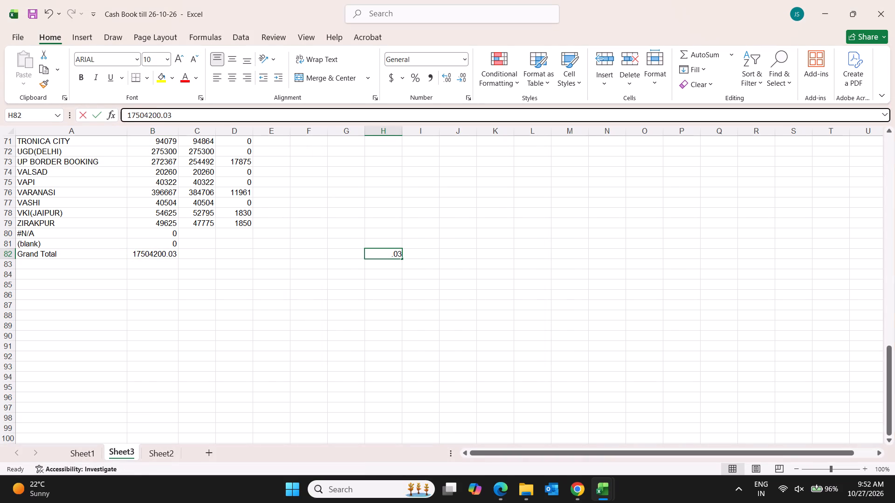
drag(156, 116, 89, 116)
key(ctrl+c)
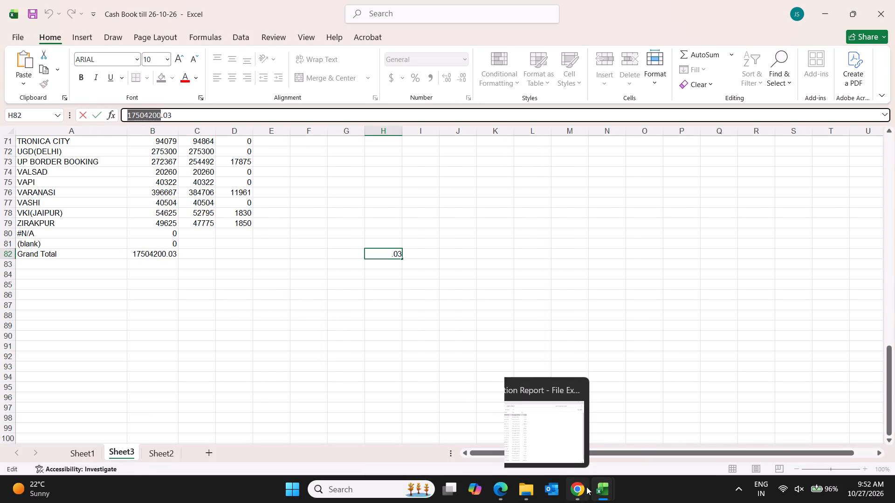
click(599, 487)
click(572, 440)
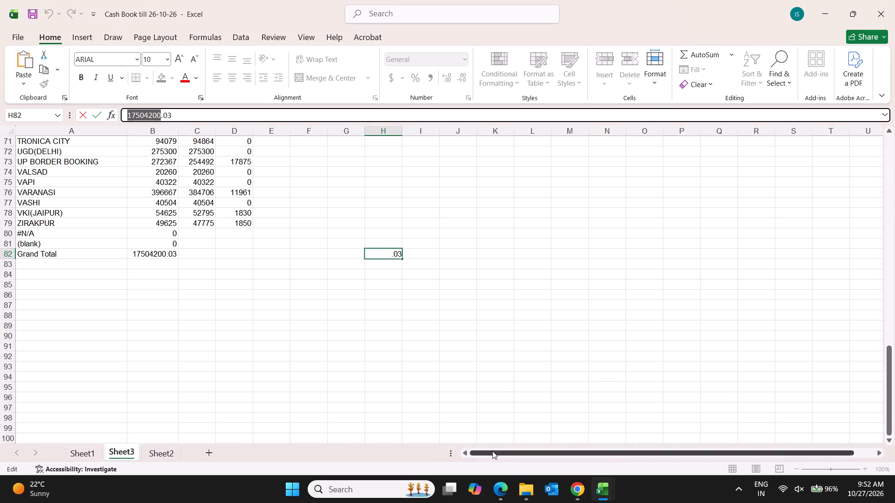
click(602, 488)
click(685, 419)
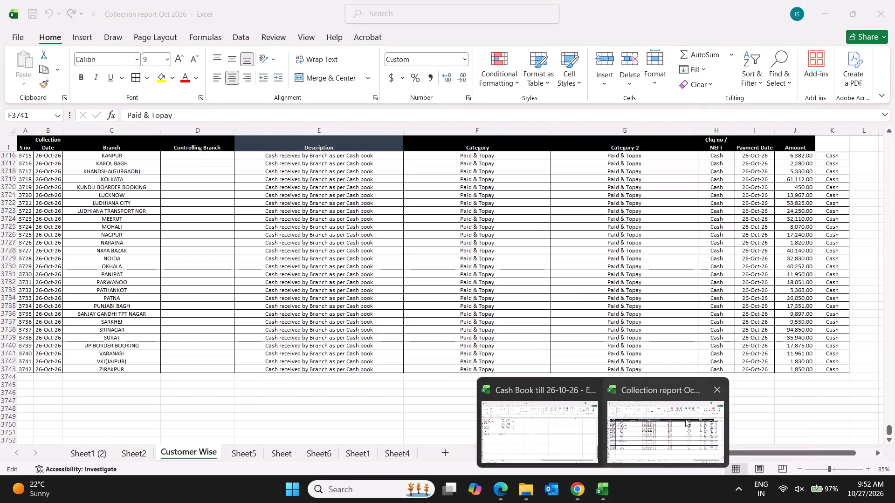
click(280, 450)
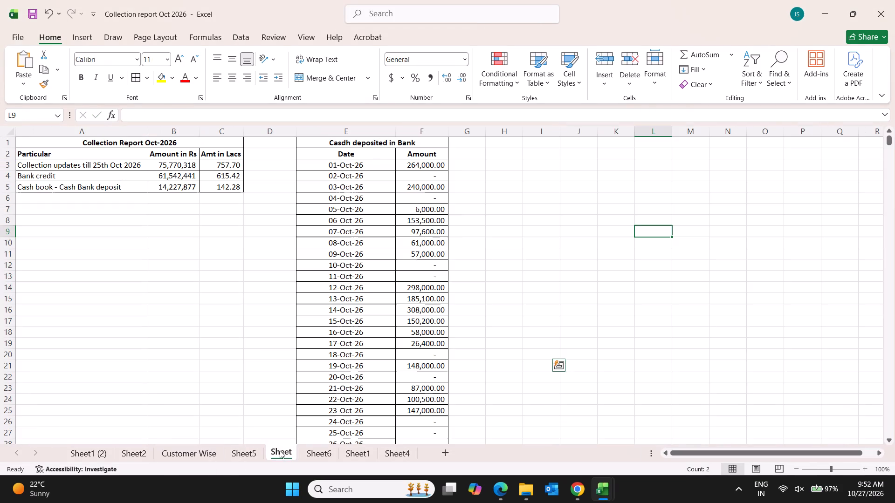
click(172, 189)
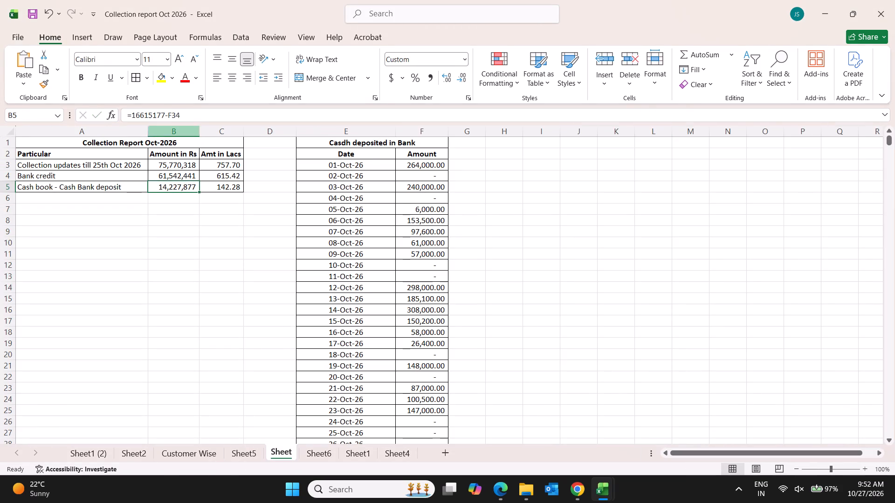
drag(163, 113, 133, 111)
key(ctrl+v)
click(188, 269)
Change the date in the summary's collection updates label to 26th Oct 2026.
click(94, 166)
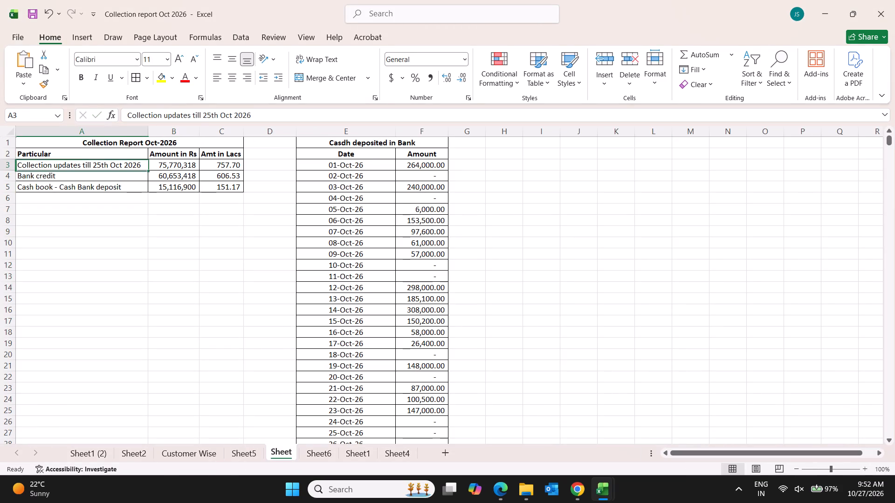
click(213, 111)
key(BackSpace)
key(6)
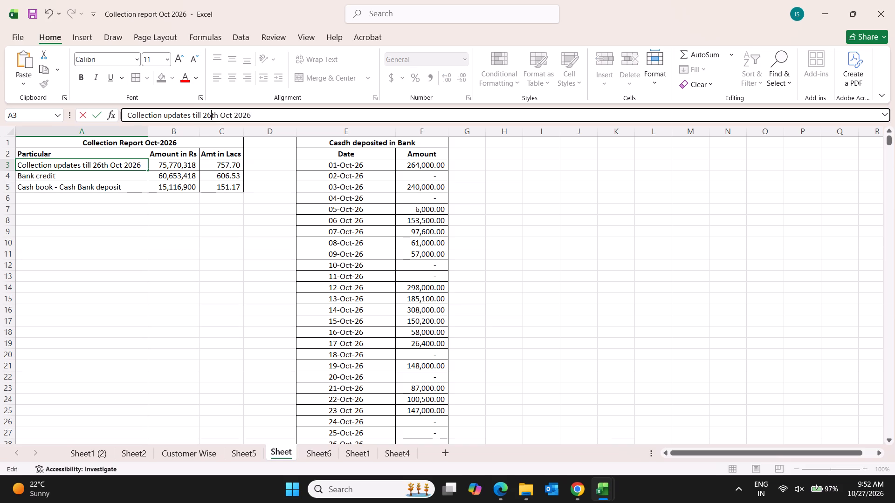
Commit the edited collection updates label and save the Collection report Oct 2026 workbook.
key(Return)
key(ctrl+s)
Switch to the Cash Book till 26-10-26 workbook, save it and close it.
key(alt+Tab)
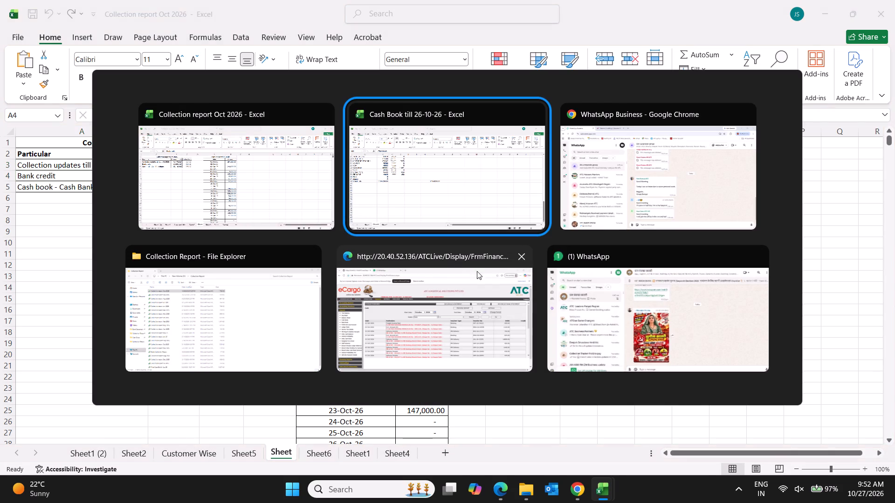
click(489, 296)
key(ctrl+s)
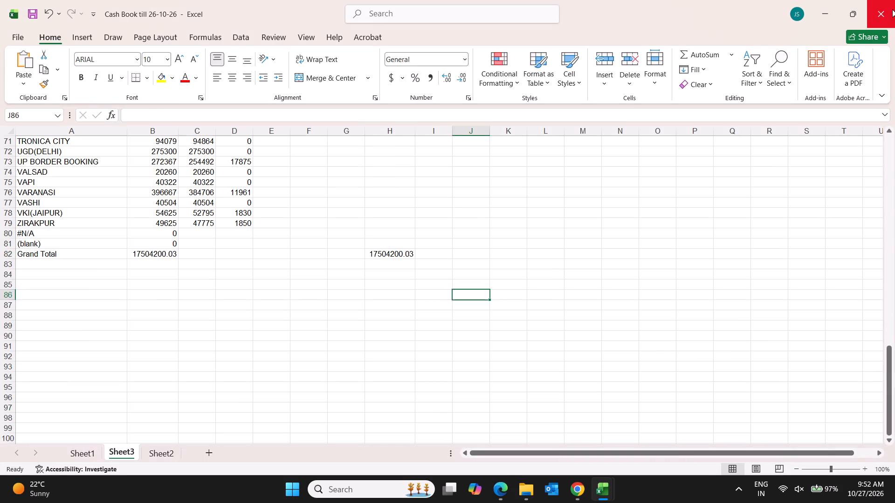
click(884, 9)
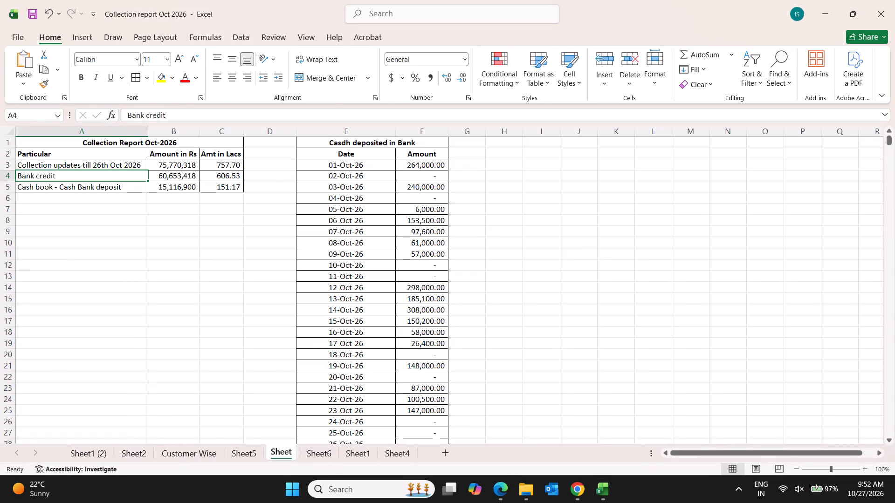
Go to the Customer Wise sheet, select empty cell F3757 below the last records, and save the collection report.
click(194, 458)
scroll(528, 348, down, 5)
click(413, 365)
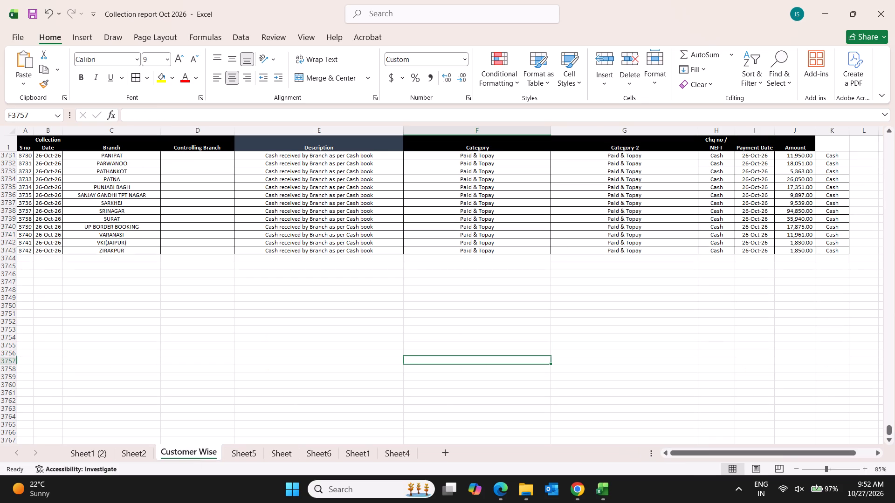
key(ctrl+s)
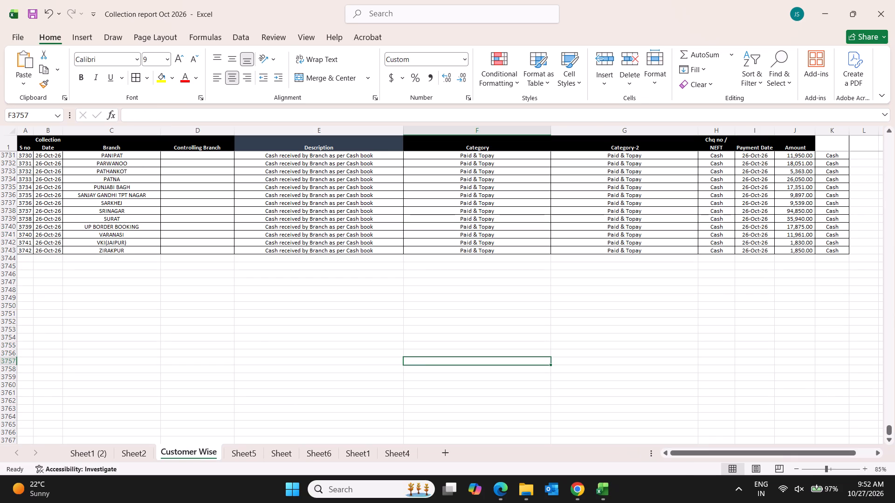